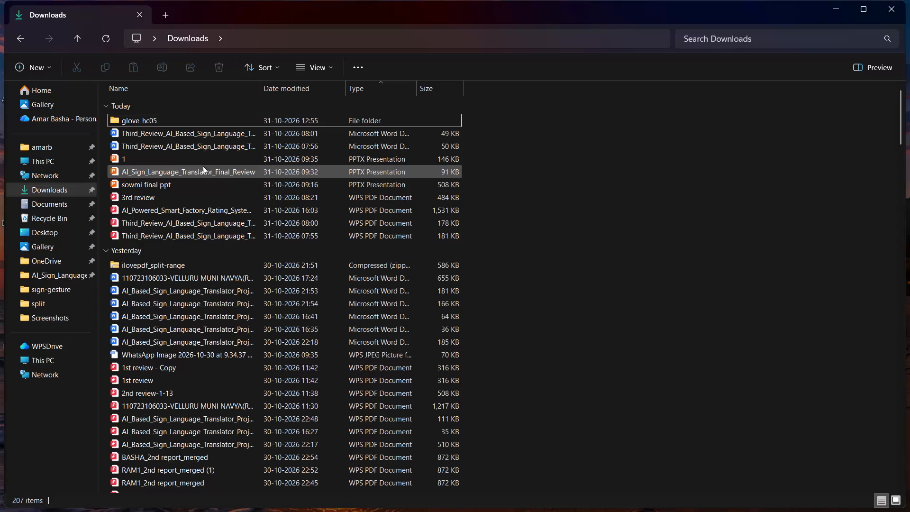
Look through the Home, Gallery, This PC and Network locations, and return to the Downloads folder.
scroll(236, 247, "up", 3)
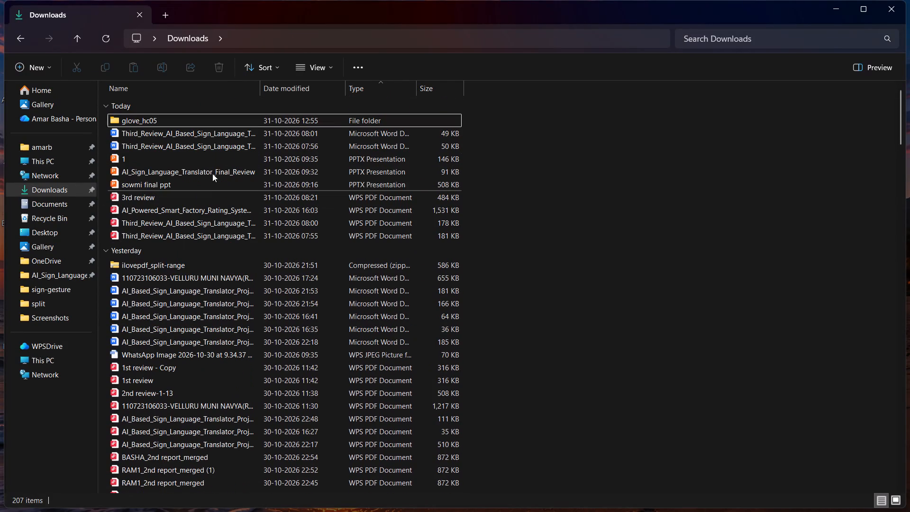
scroll(211, 183, "up", 6)
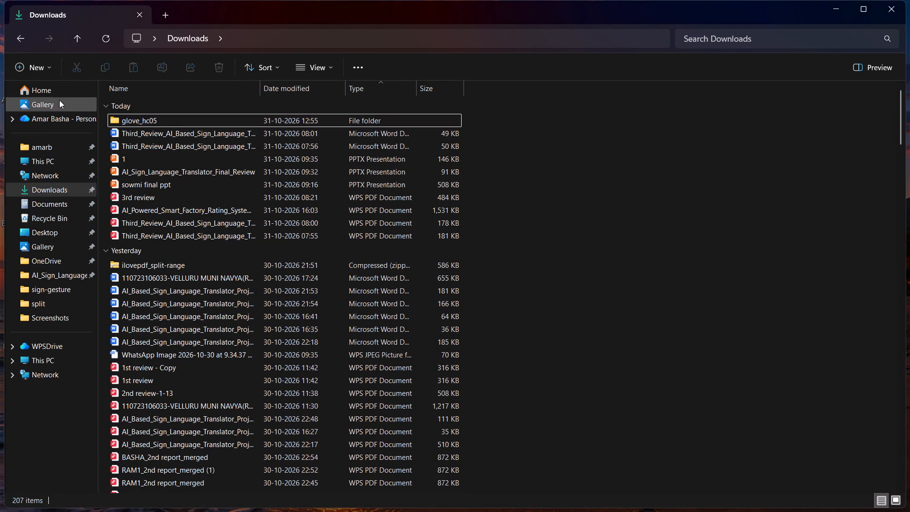
left_click(65, 94)
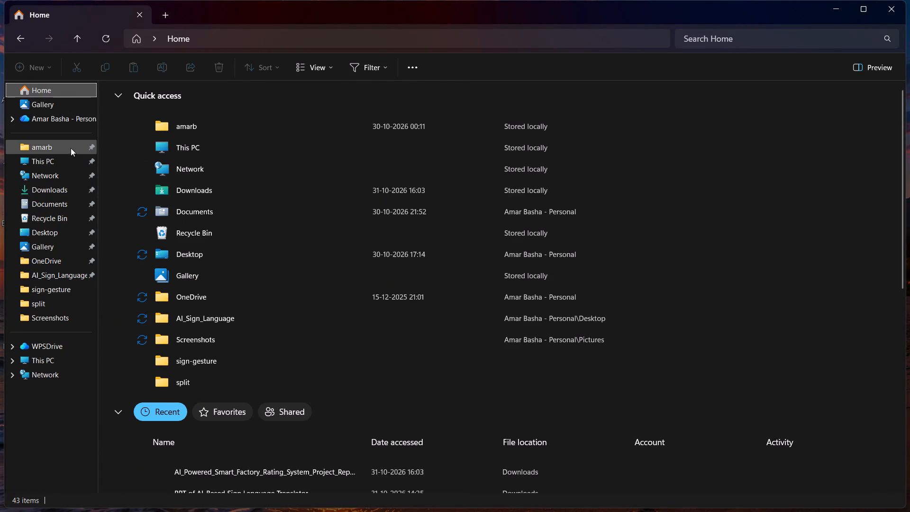
left_click(62, 108)
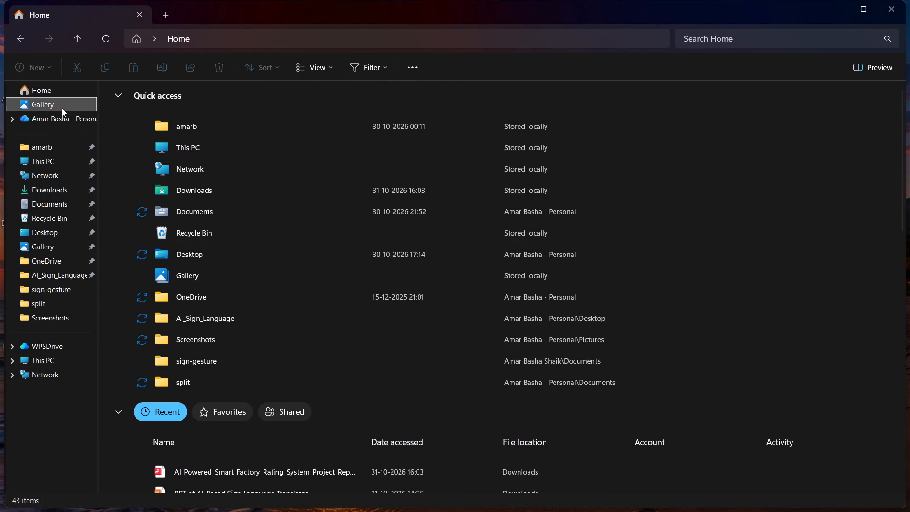
left_click(54, 149)
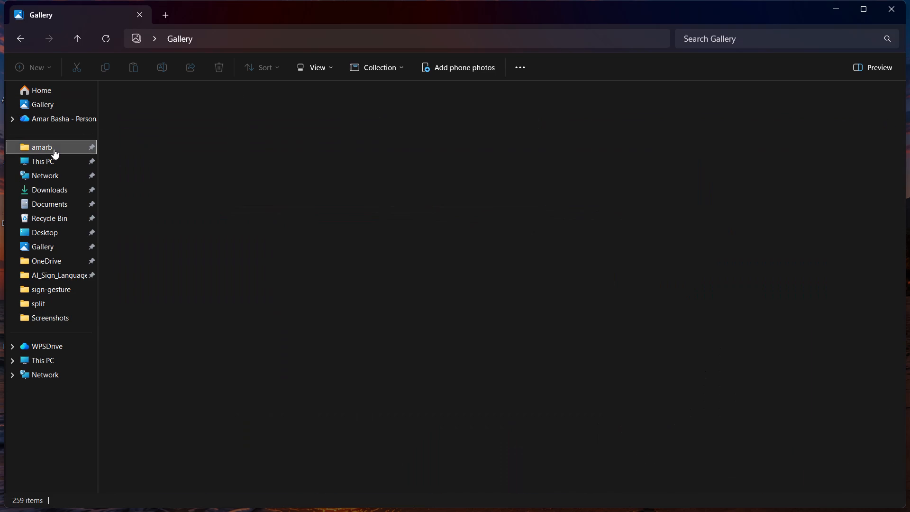
left_click(52, 162)
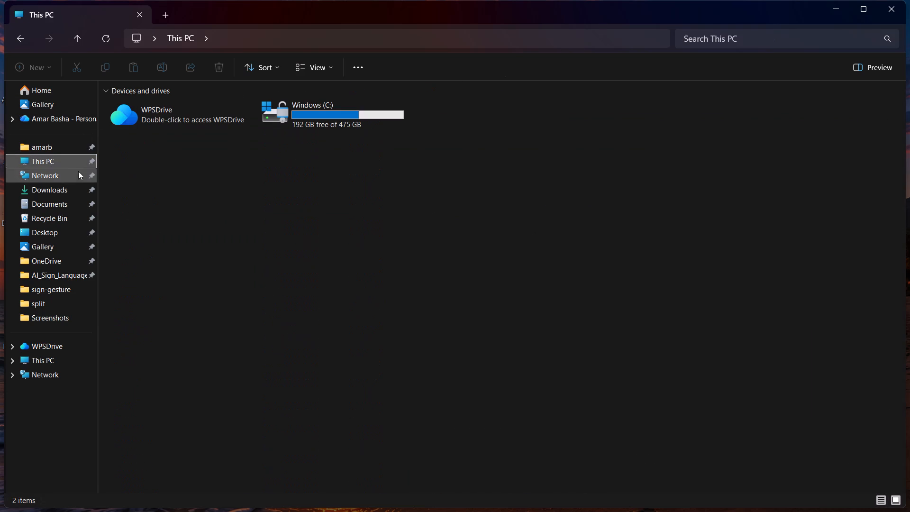
left_click(54, 180)
left_click(58, 194)
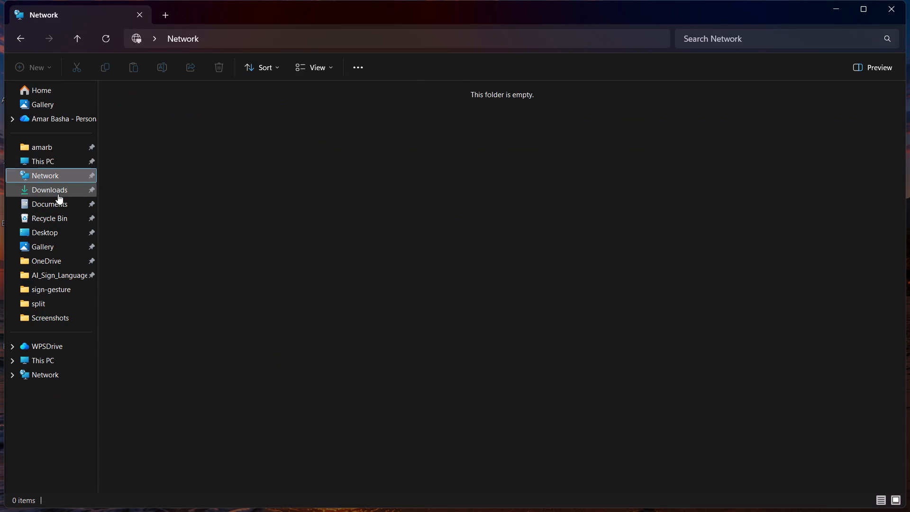
left_click(67, 211)
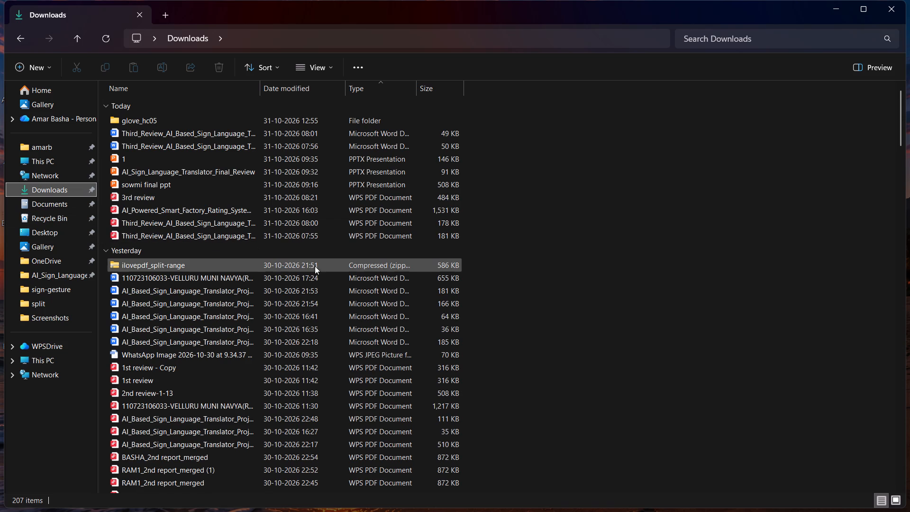
Examine the files in the Downloads folder, from today's items down to those from earlier this year.
scroll(320, 269, "down", 2, "ctrl")
scroll(320, 269, "up", 1, "ctrl")
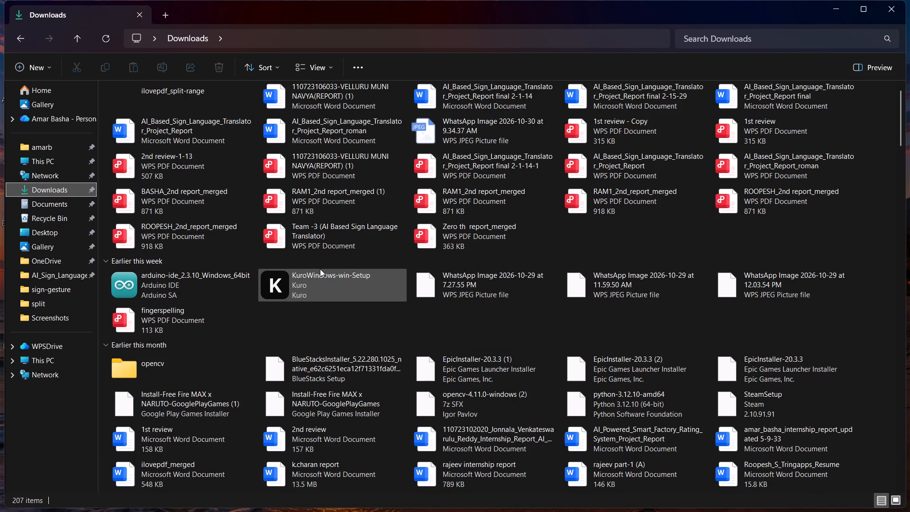
scroll(320, 269, "down", 4, "ctrl")
scroll(320, 269, "up", 2, "ctrl")
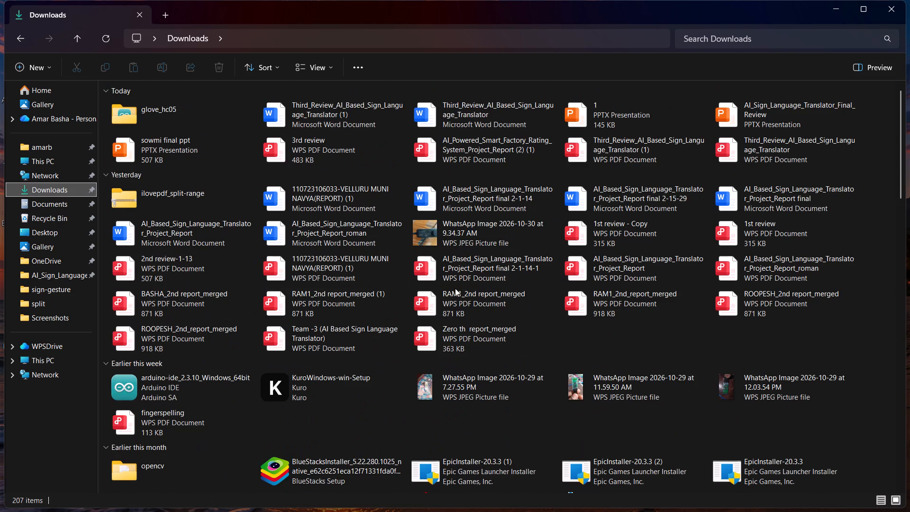
scroll(410, 317, "up", 5)
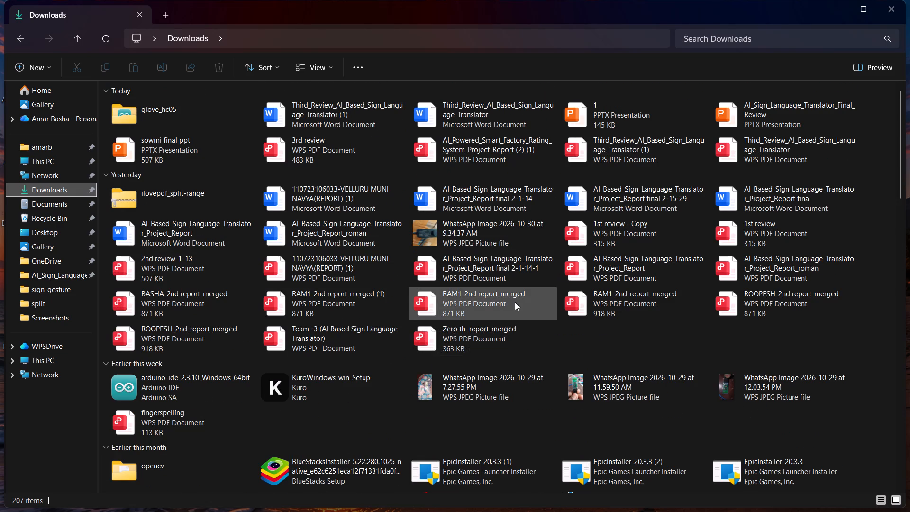
scroll(563, 373, "down", 5)
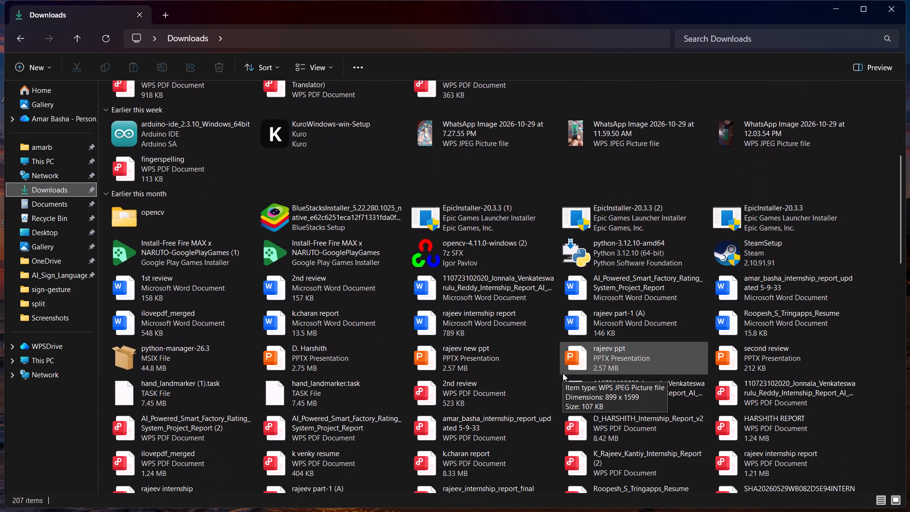
scroll(563, 373, "down", 4)
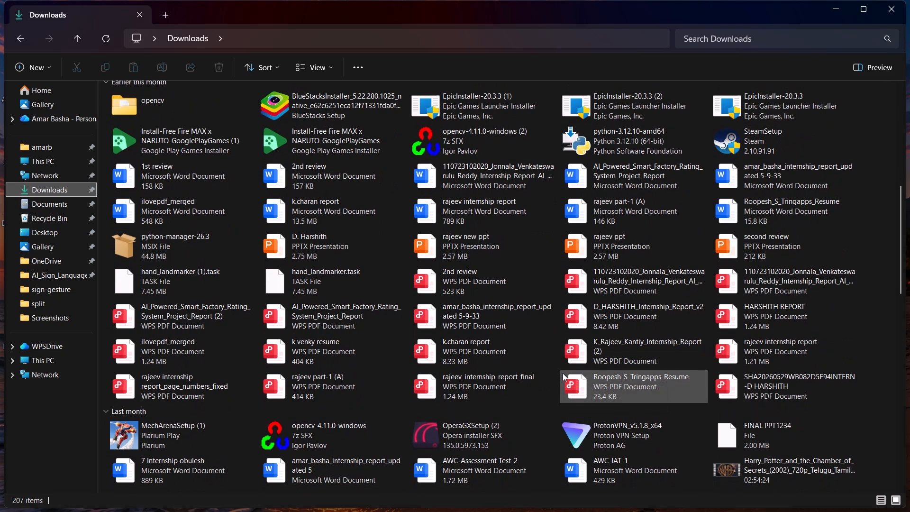
scroll(563, 373, "down", 3)
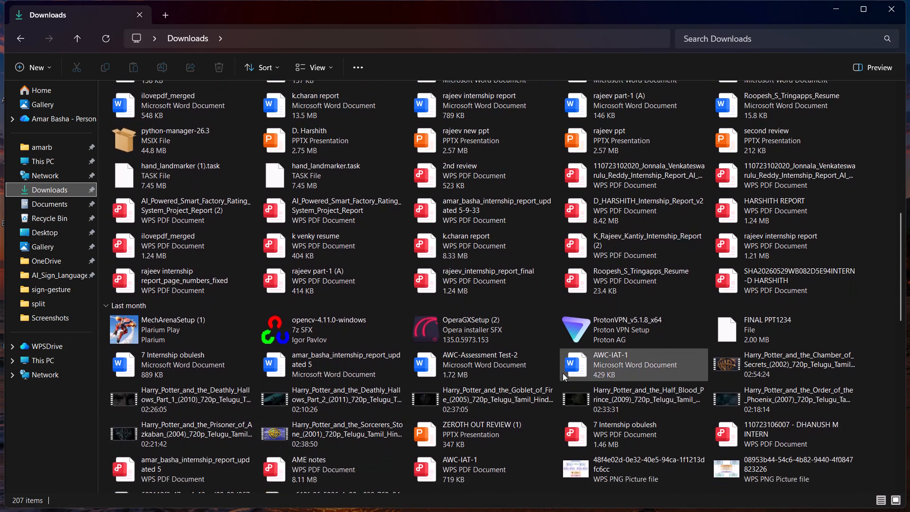
scroll(563, 373, "down", 7)
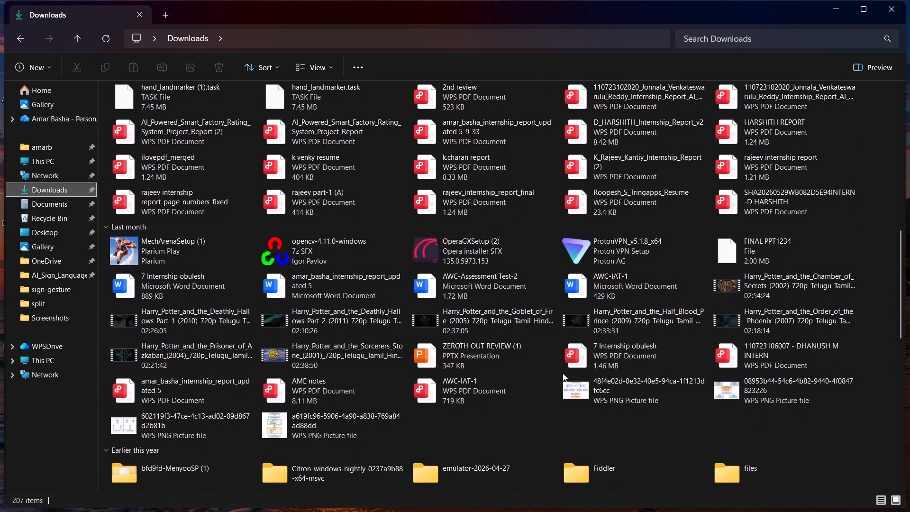
Search the Downloads folder for "Ai".
left_click(766, 37)
left_click(887, 36)
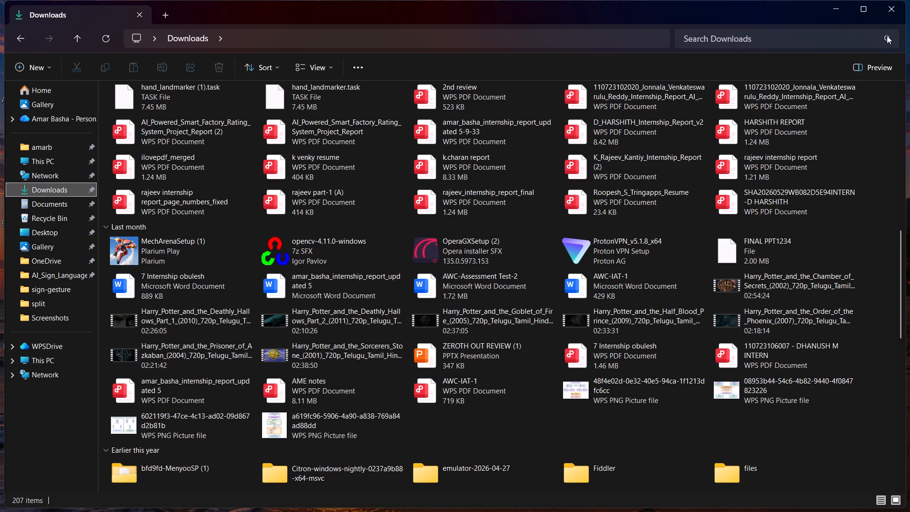
left_click(887, 36)
left_click(822, 40)
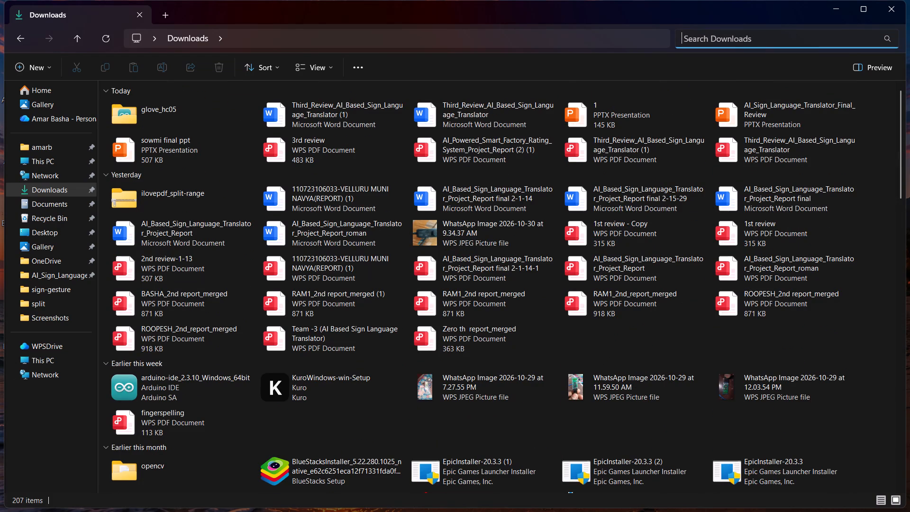
left_click(765, 38)
key("shift+a")
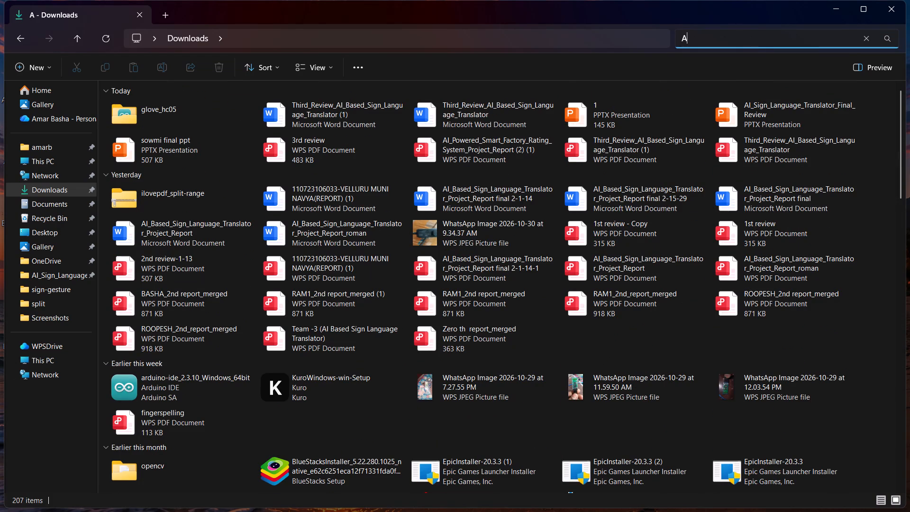
key("shift+i")
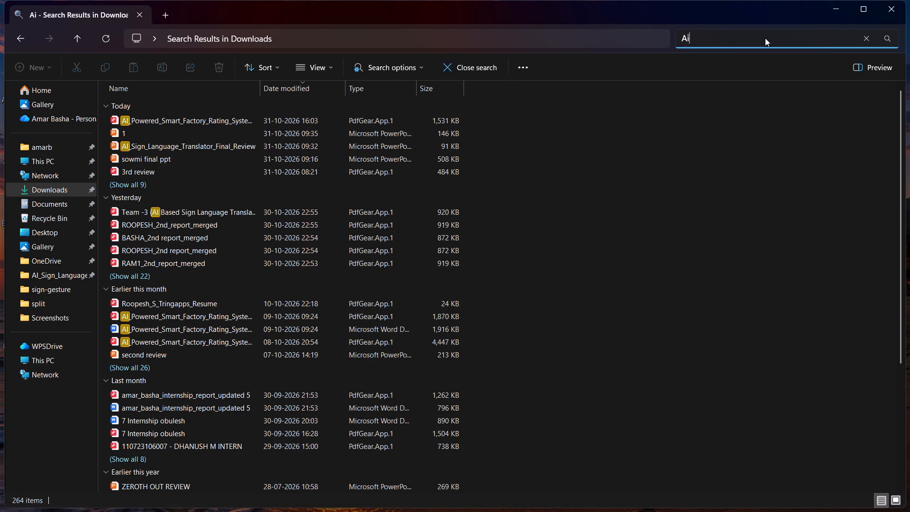
Open today's AI_Powered_Smart_Factory_Rating_System project report PDF from the search results and view its cover page.
left_click(248, 120)
right_click(248, 120)
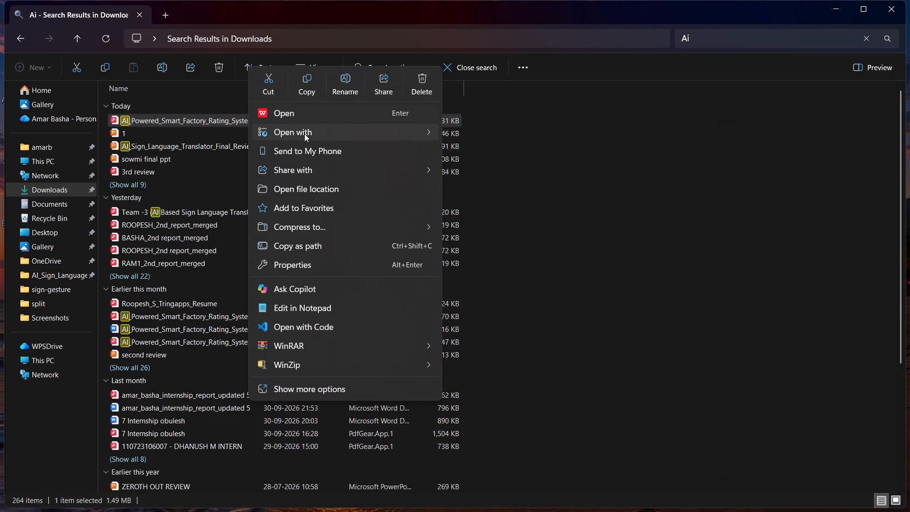
left_click(304, 134)
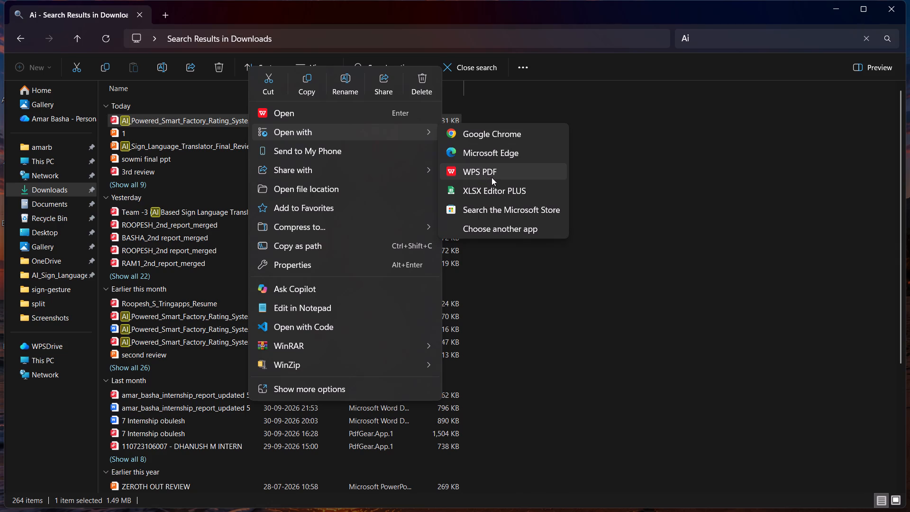
double_click(237, 118)
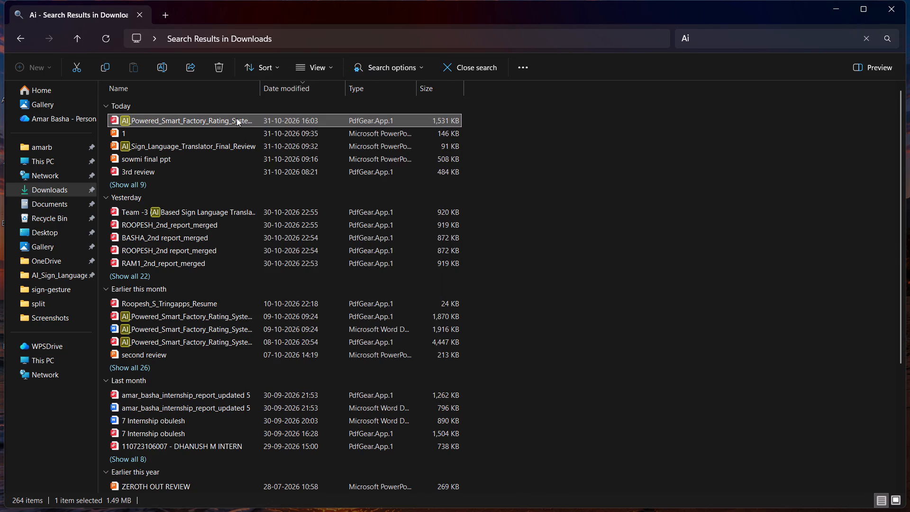
scroll(504, 287, "down", 1)
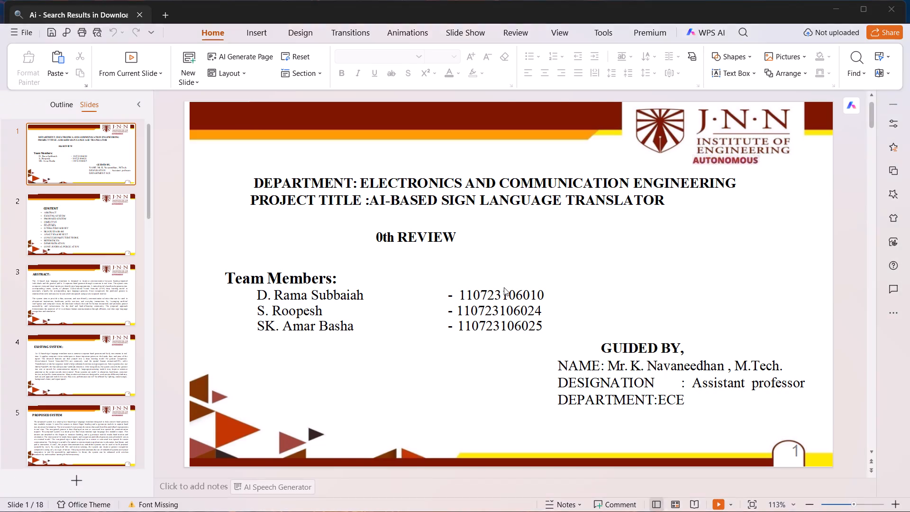
scroll(504, 287, "down", 1)
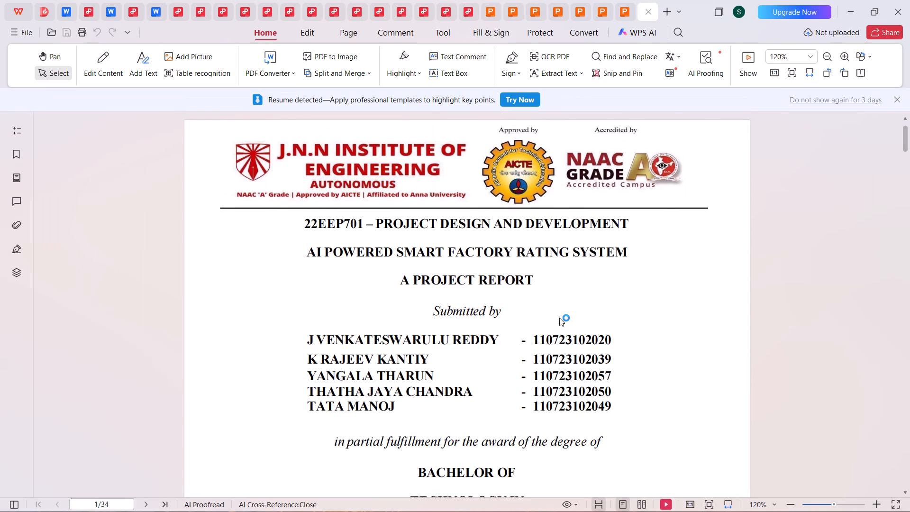
scroll(559, 318, "down", 3)
scroll(559, 318, "up", 2)
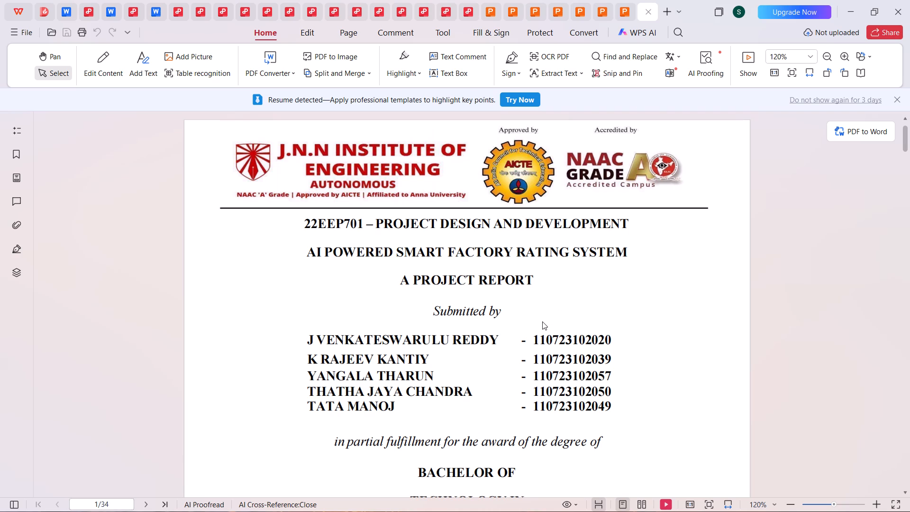
Start closing the whole WPS Office window and discard the changes to the smart water leakage detection report.
left_click(909, 0)
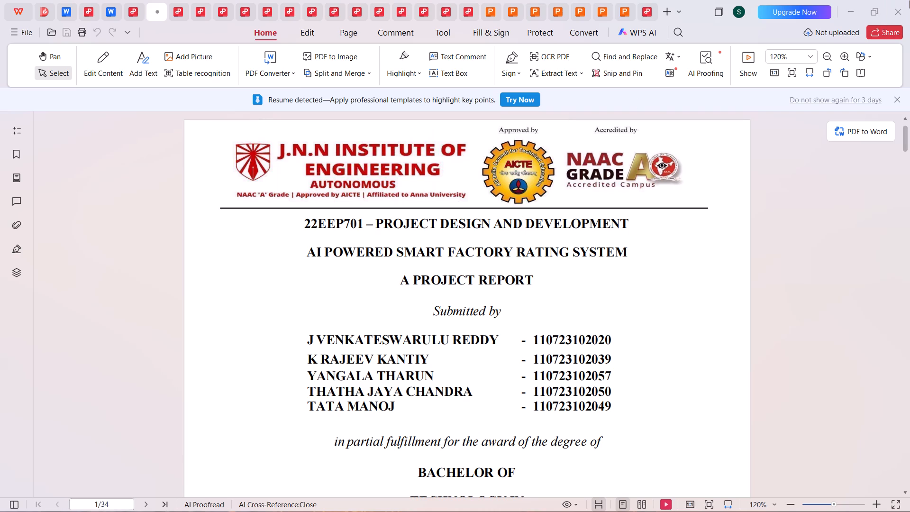
triple_click(896, 6)
left_click_drag(896, 6, 902, 12)
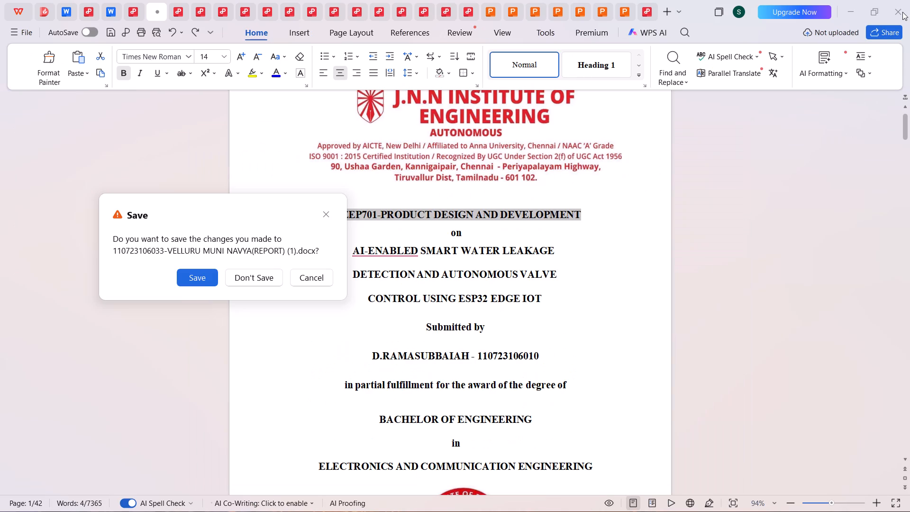
left_click_drag(902, 12, 902, 11)
left_click(902, 11)
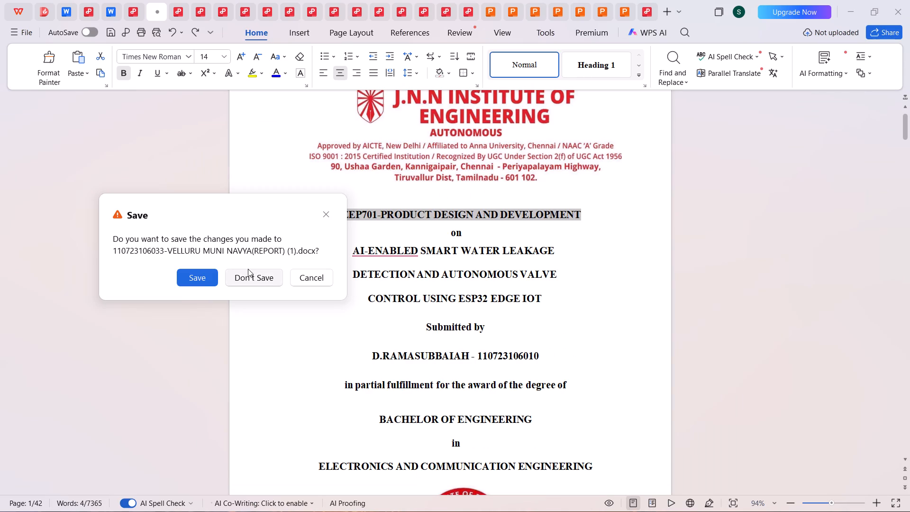
left_click(257, 275)
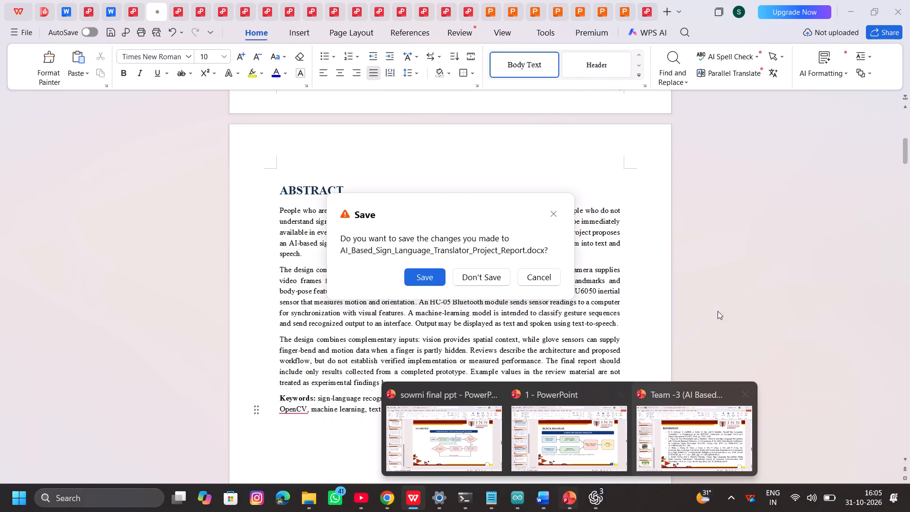
Close the PowerPoint presentations "Team -3 (AI Based Sign Language Translator)" and "1", without saving the changes to "1".
left_click(897, 9)
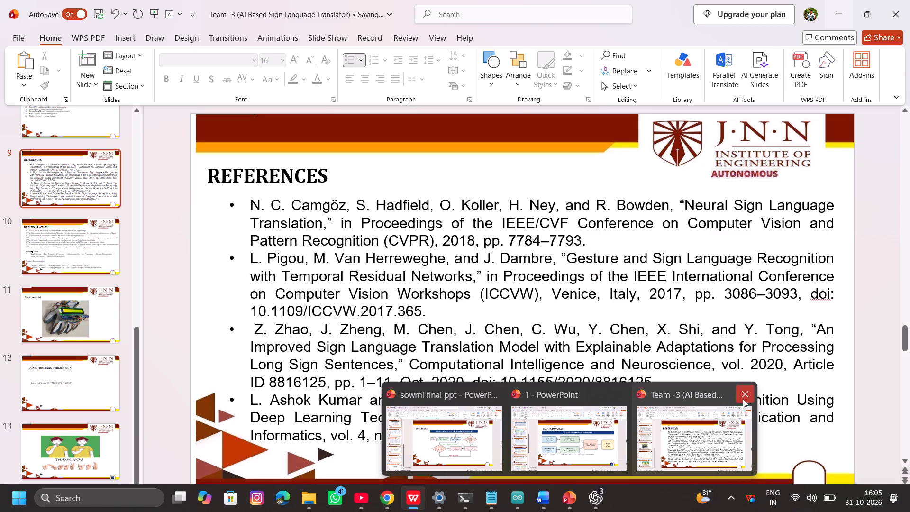
left_click(743, 399)
left_click(683, 400)
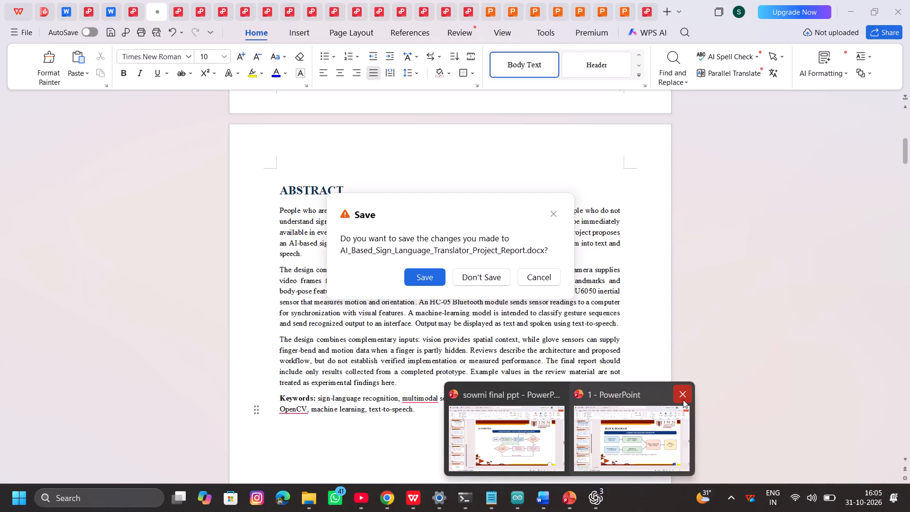
left_click(676, 399)
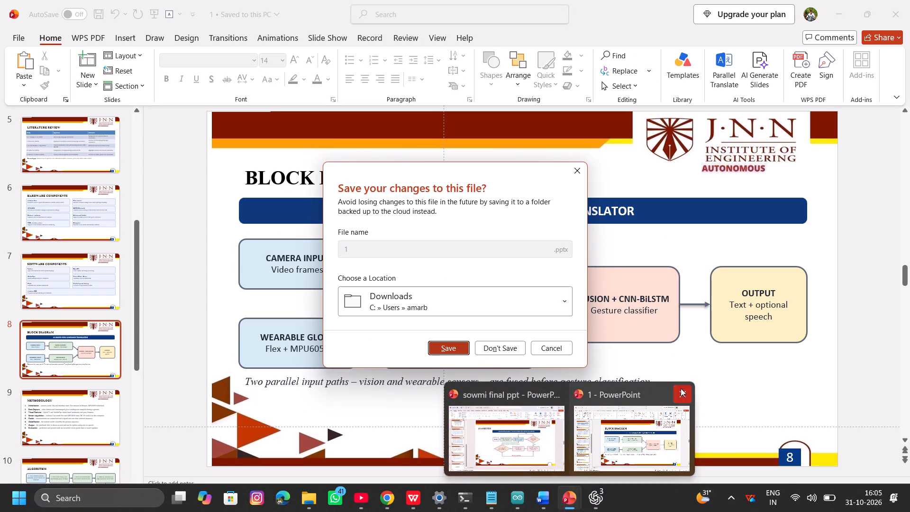
left_click(681, 388)
left_click(503, 350)
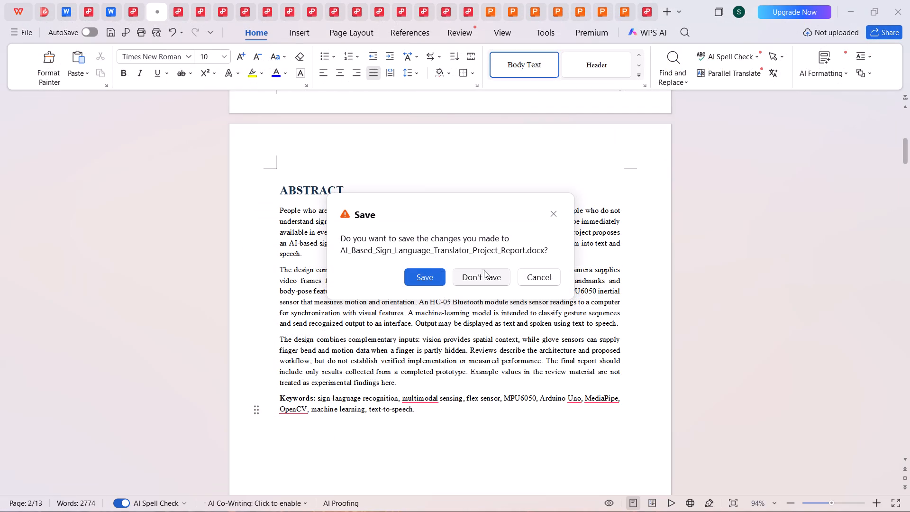
In WPS Office, discard the changes to AI_Based_Sign_Language_Translator_Project_Report.docx and cancel closing FINAL PPT1234.pptx.
left_click(483, 278)
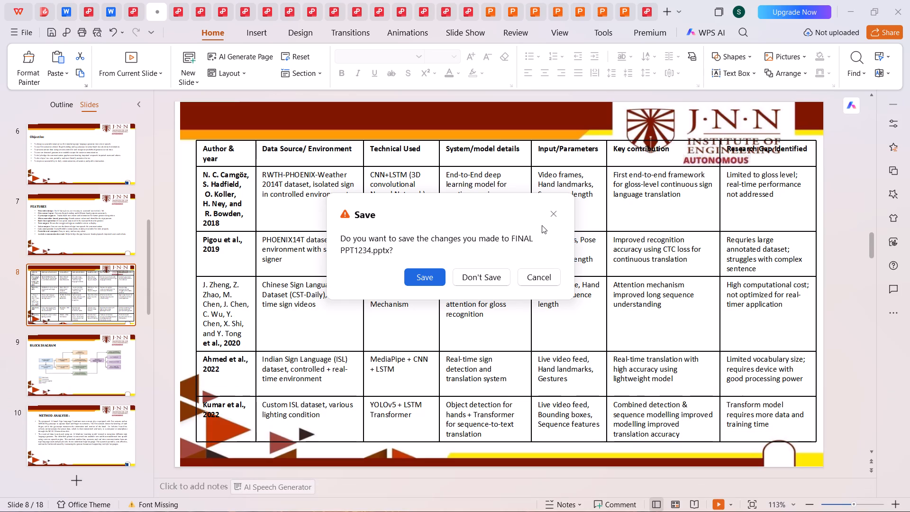
left_click(550, 217)
key("Tab")
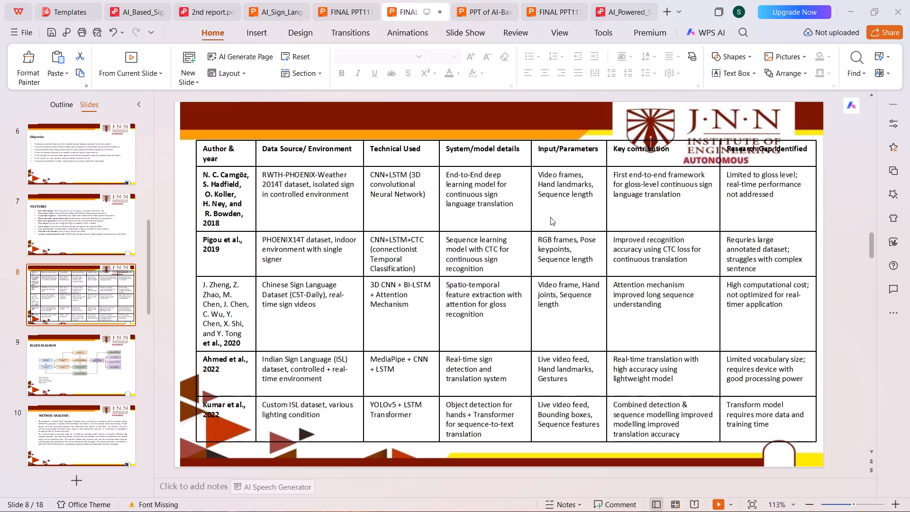
Close the AI_Powered_Smart_Factory report, the last FINAL PPT111 presentation, PPT of AI-Based Sign Language Translator and FINAL PPT1234.pptx, discarding the changes to FINAL PPT1234.pptx.
key("Tab")
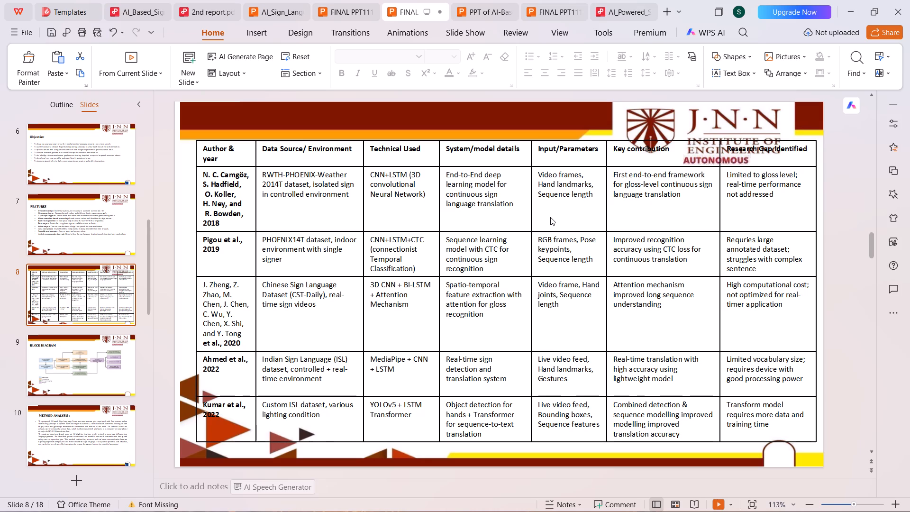
left_click(650, 13)
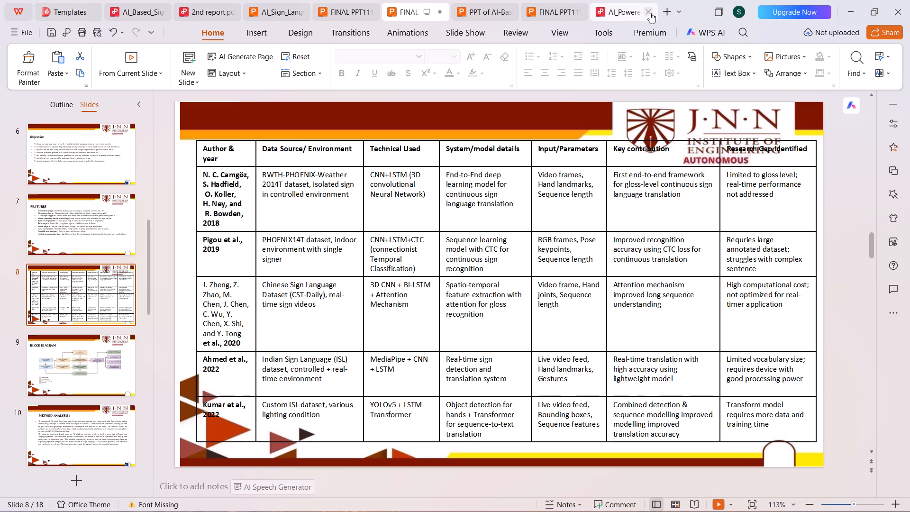
left_click(648, 12)
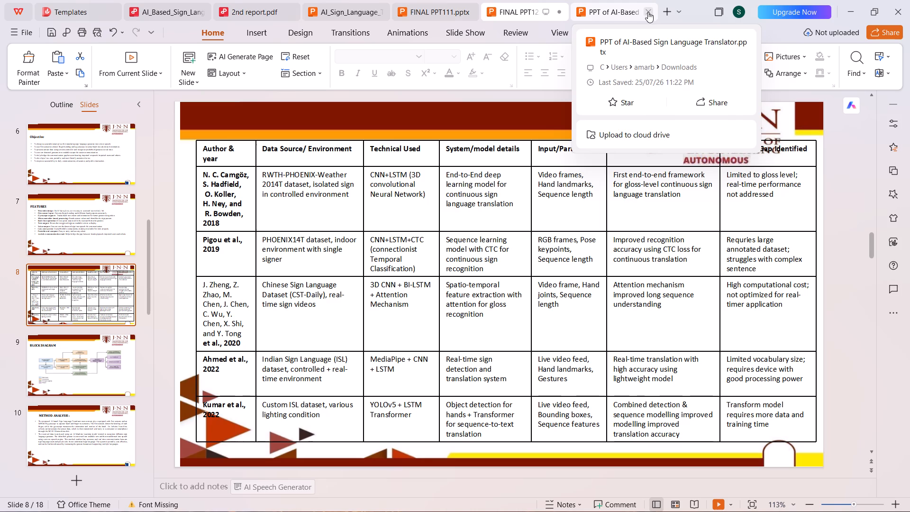
left_click(648, 12)
left_click(648, 12)
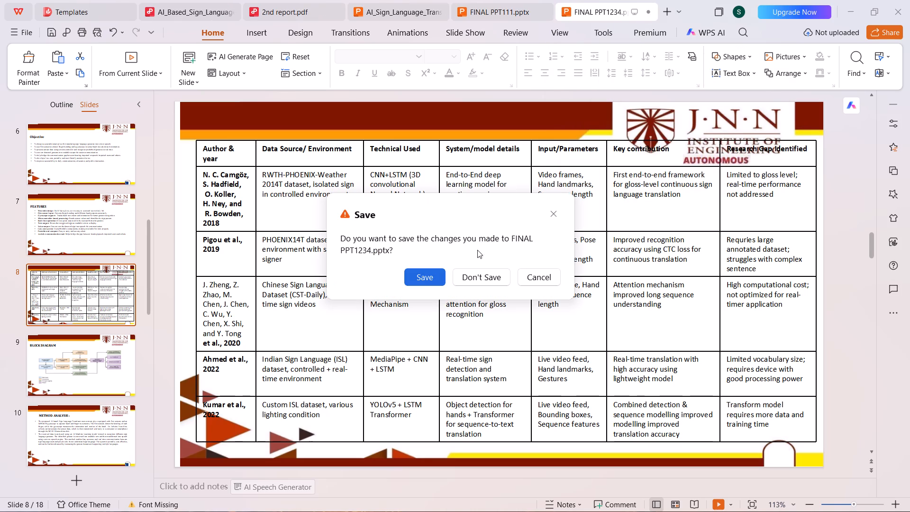
left_click(482, 276)
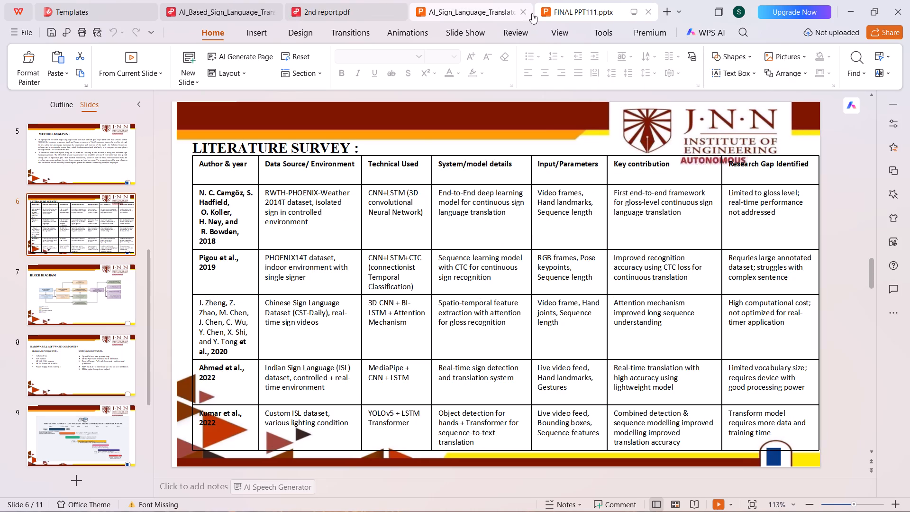
Close the remaining AI_Sign_Language_Translator and FINAL PPT111.pptx presentations, the 2nd report and AI_Based_Sign_Language_Translator PDFs, and the Templates page.
left_click(524, 9)
left_click(524, 9)
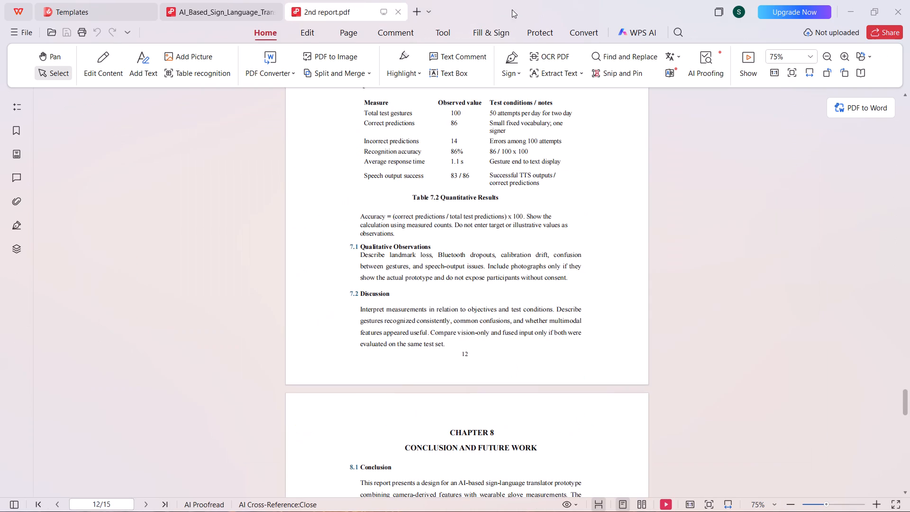
left_click(496, 9)
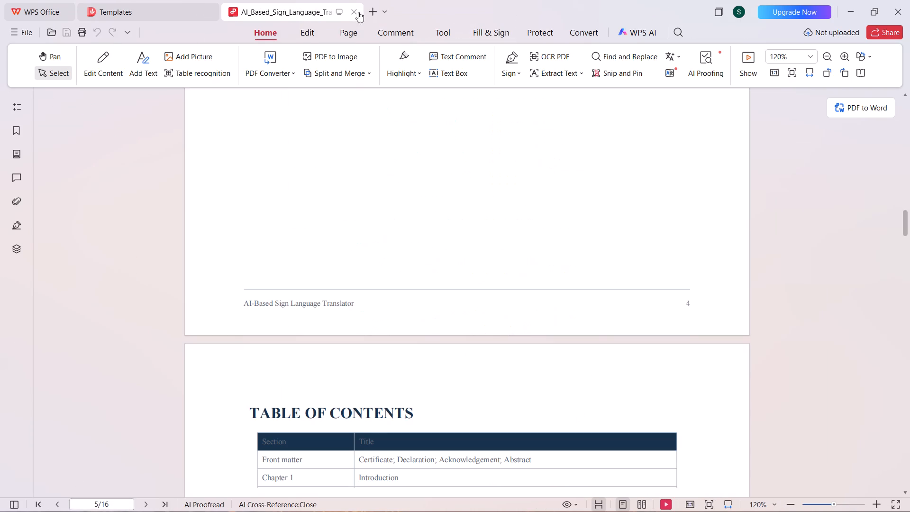
left_click(355, 11)
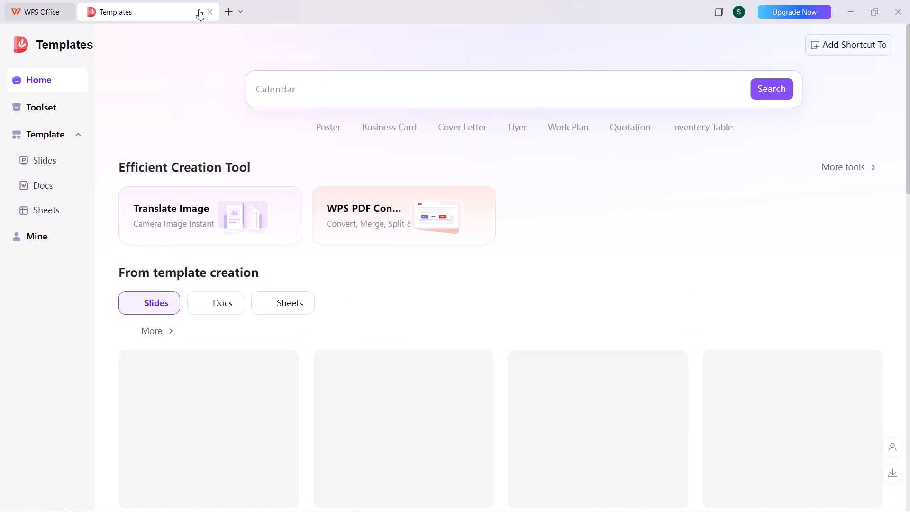
left_click(214, 12)
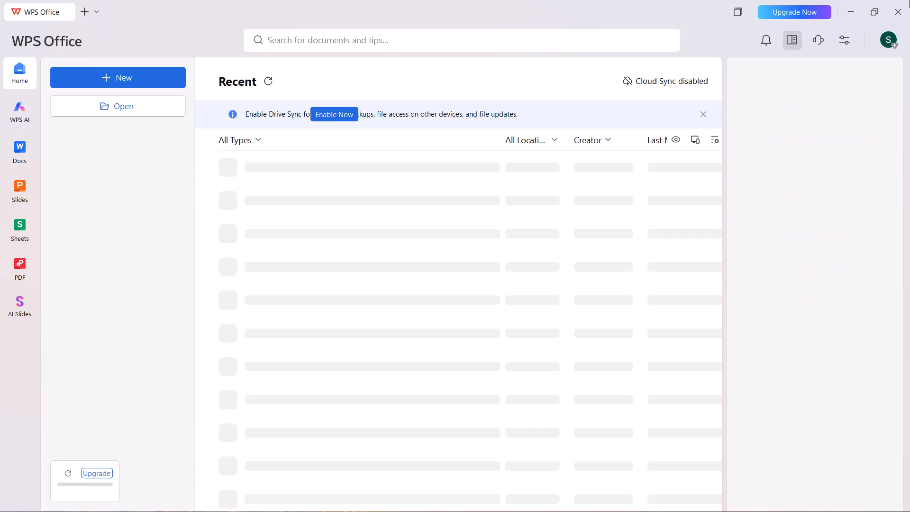
Dismiss the promotional pop-up and close the WPS Office window.
left_click(909, 0)
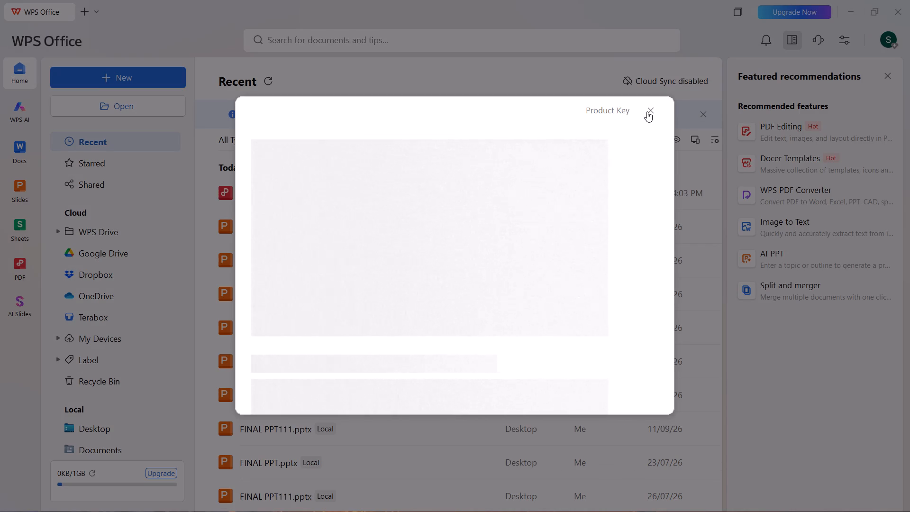
left_click(649, 111)
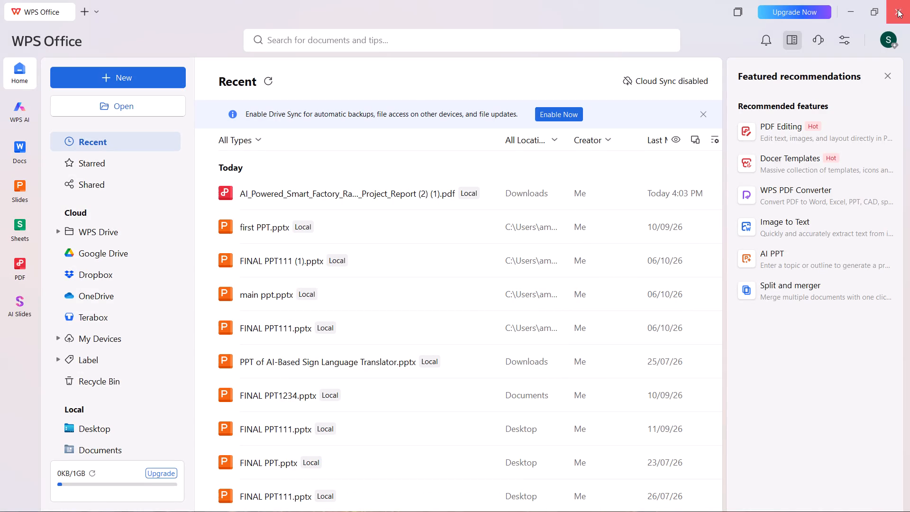
left_click(900, 9)
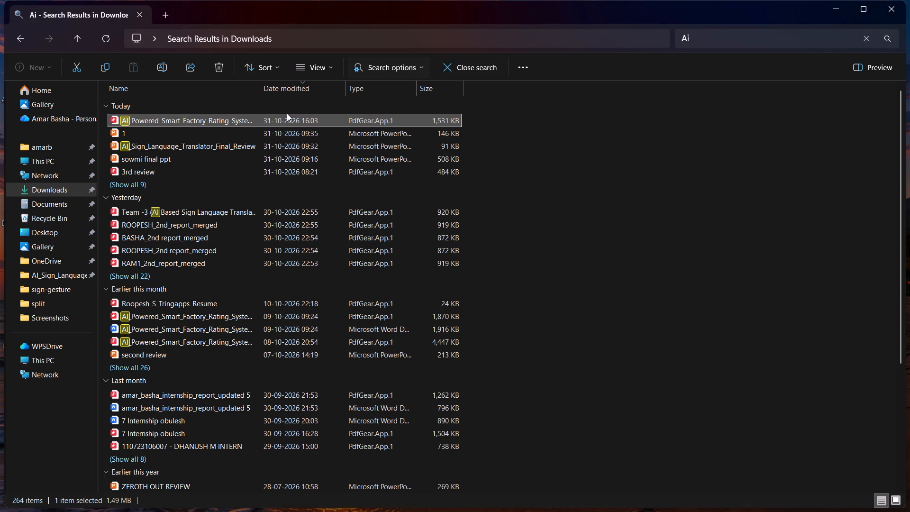
Leave the "Ai" search results for the full Downloads folder in File Explorer and show its files in the details view.
left_click(560, 205)
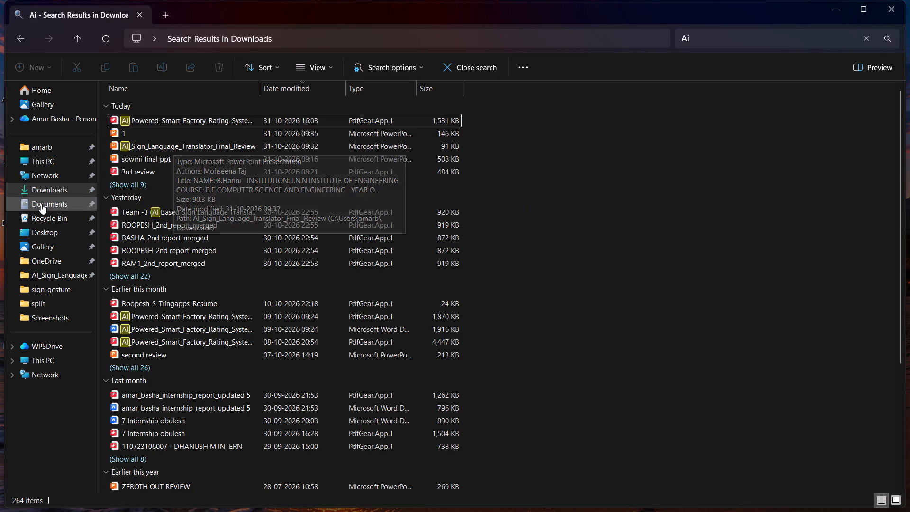
left_click(58, 191)
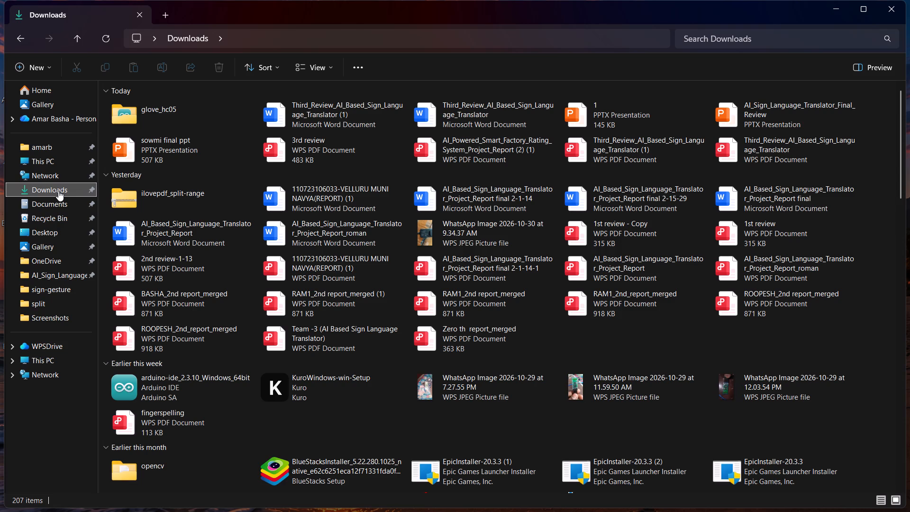
left_click(58, 192)
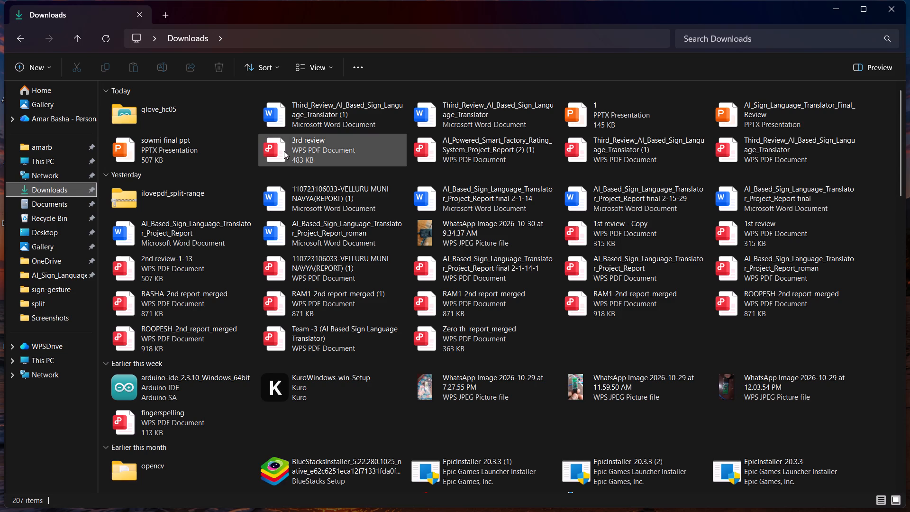
scroll(244, 92, "up", 1, "ctrl")
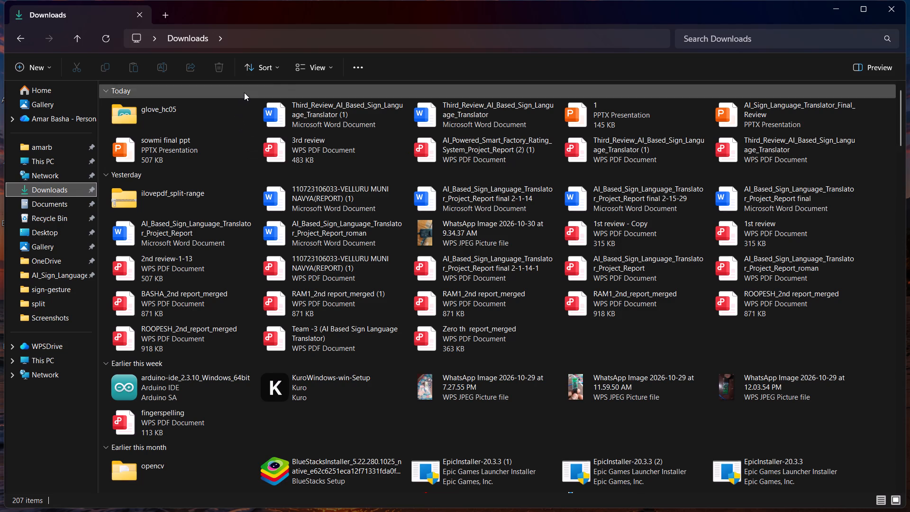
scroll(244, 92, "up", 1, "ctrl")
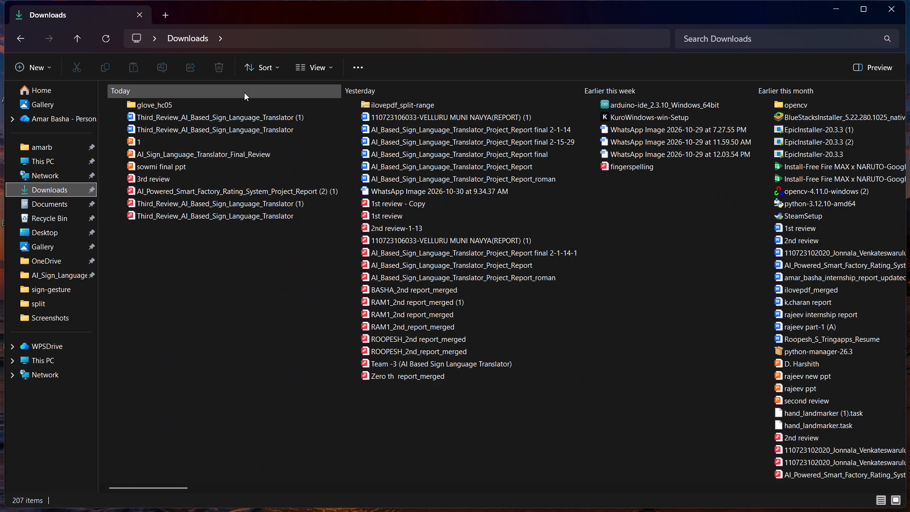
scroll(244, 92, "down", 1, "ctrl")
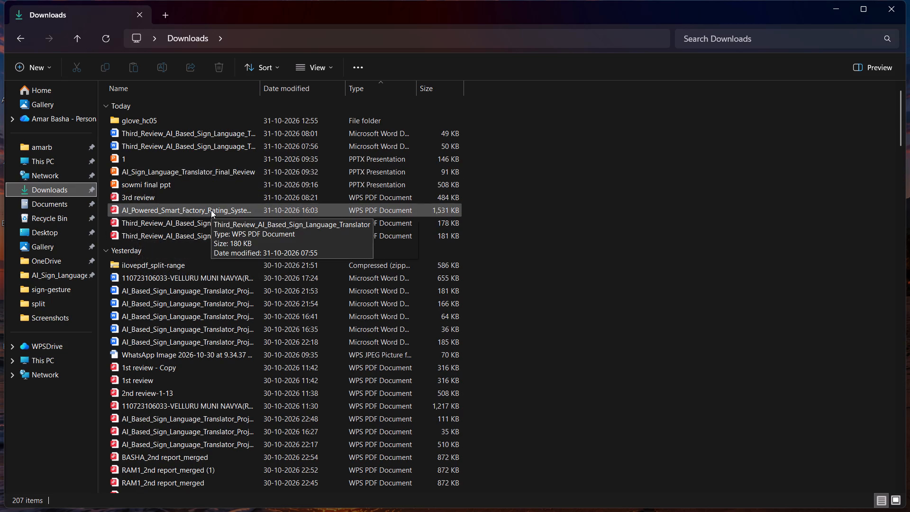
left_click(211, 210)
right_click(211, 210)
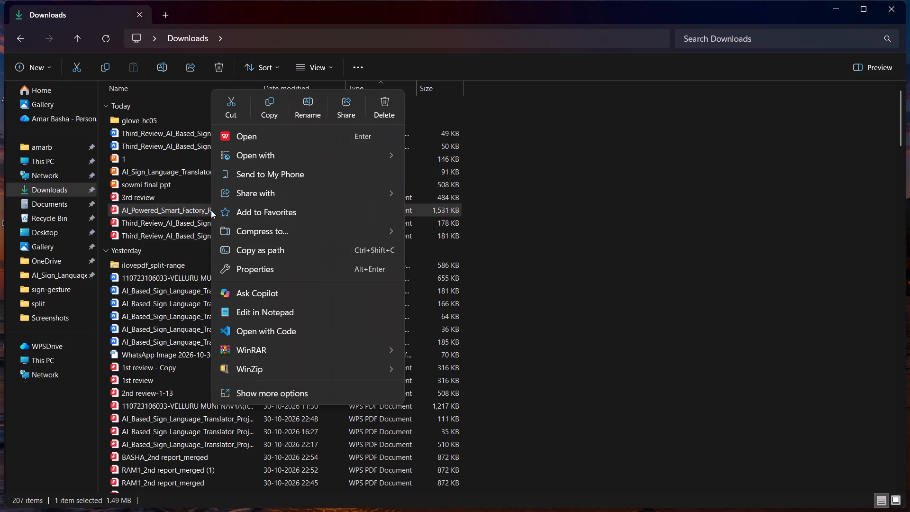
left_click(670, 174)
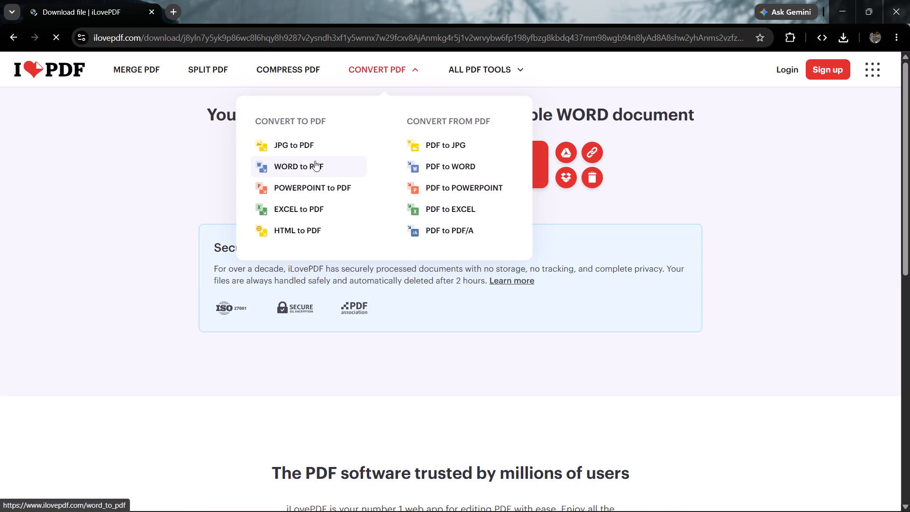
Open iLovePDF's PDF to WORD converter.
left_click(427, 161)
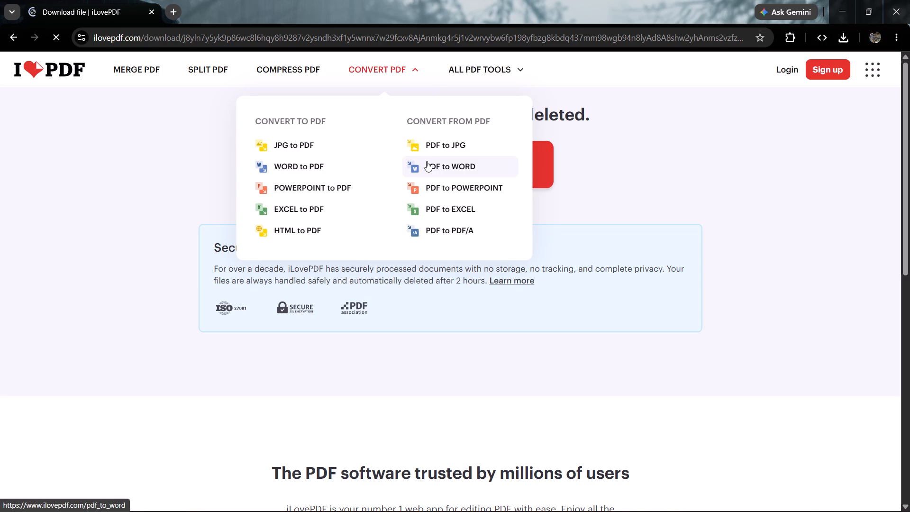
left_click(427, 161)
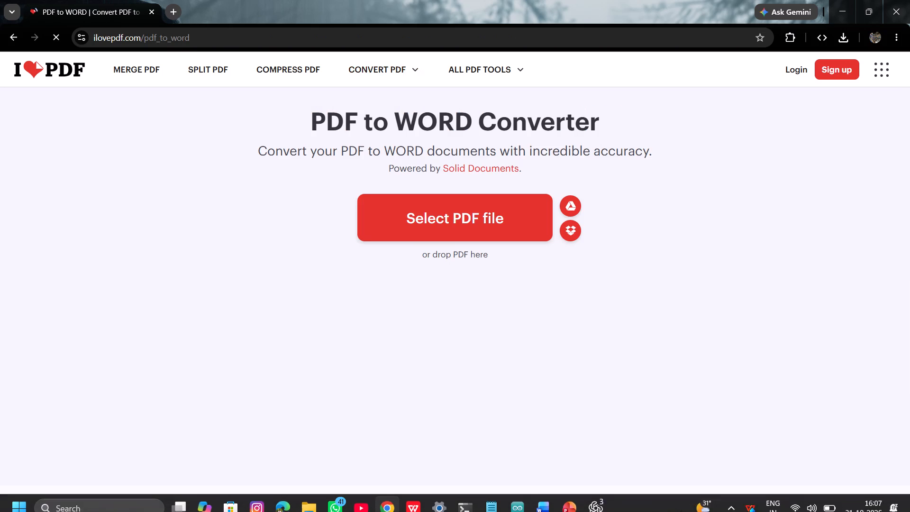
Select AI_Powered_Smart_Factory_Rating_System_Project_Report (2) (1).pdf from Downloads and start converting it to Word.
left_click(479, 217)
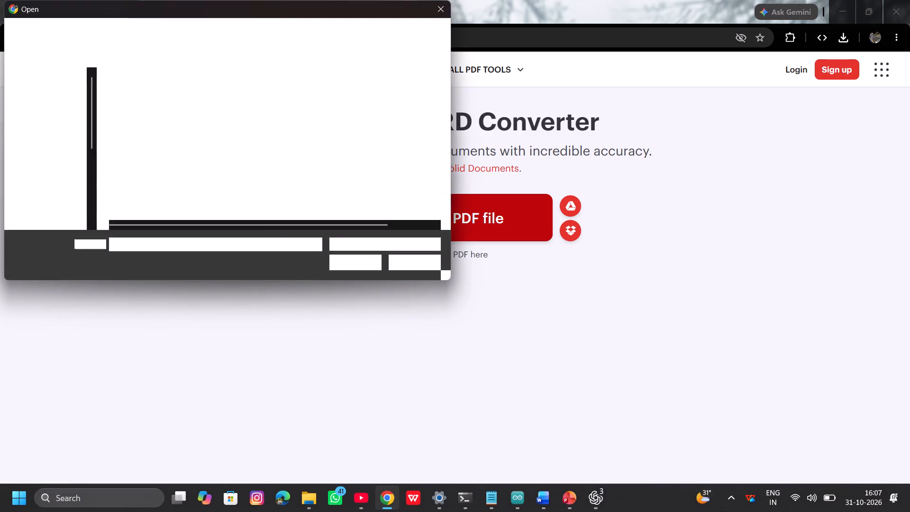
left_click(796, 504)
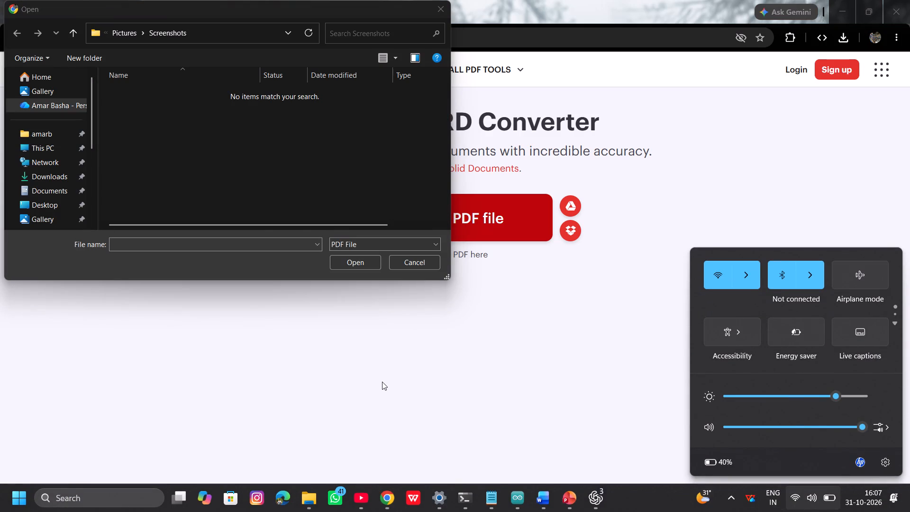
left_click(381, 381)
left_click(69, 178)
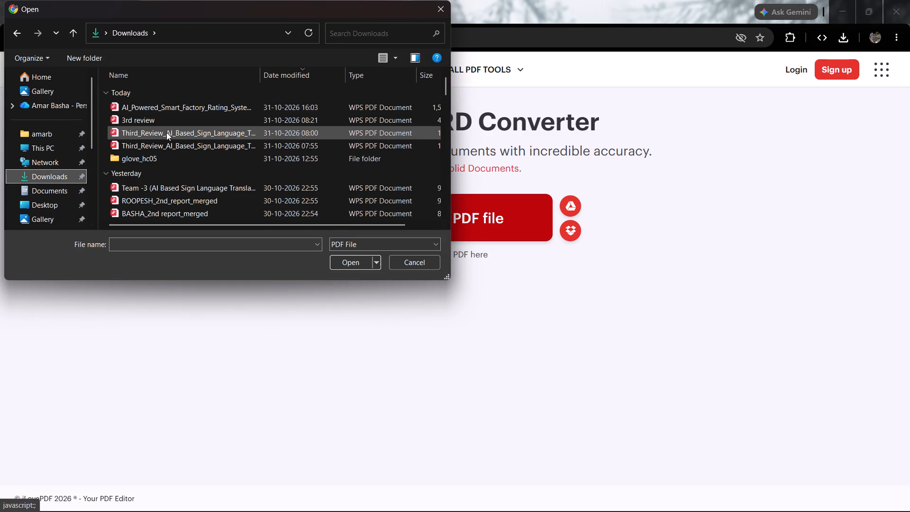
left_click(204, 107)
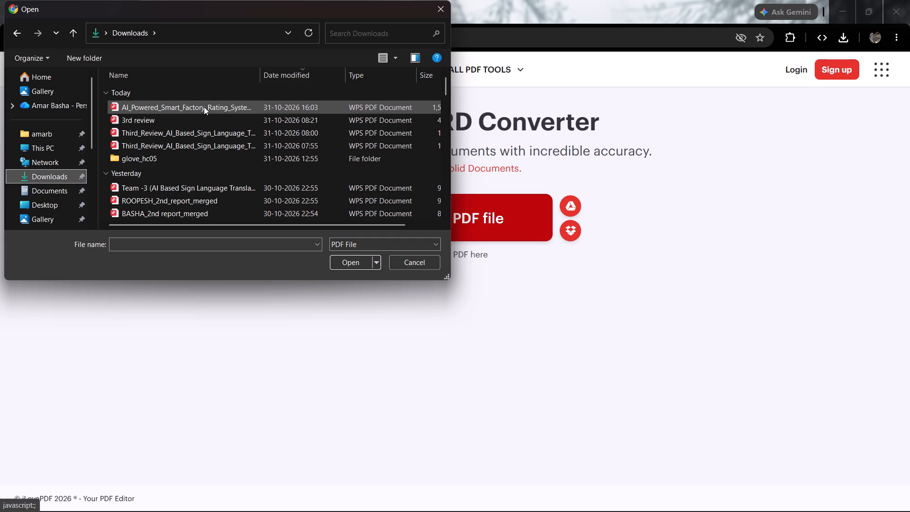
left_click(348, 263)
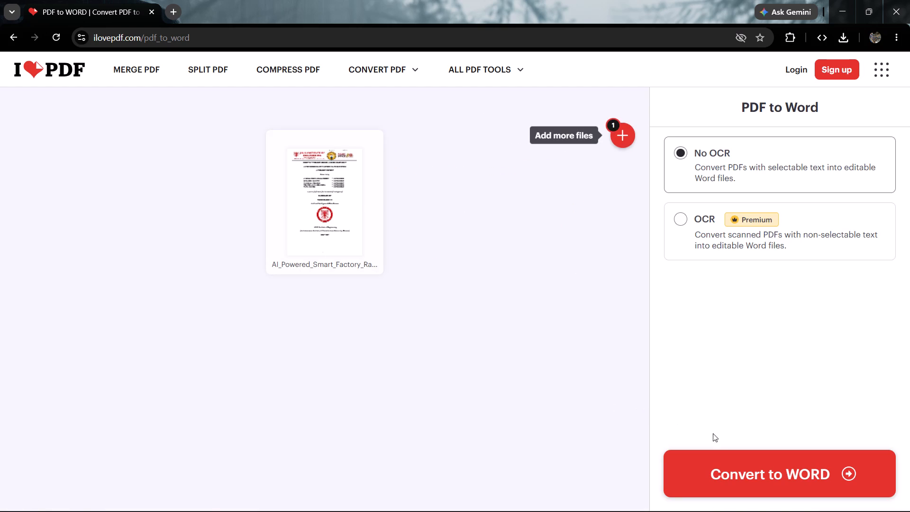
left_click(740, 463)
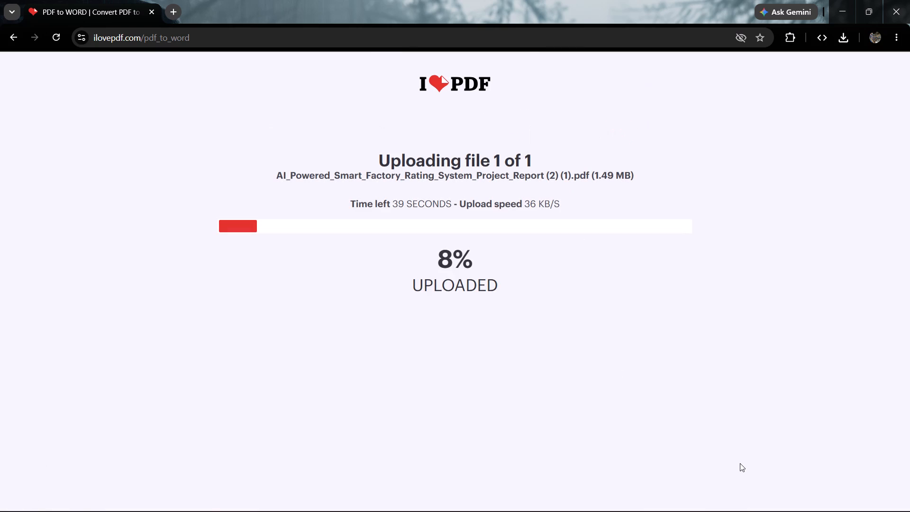
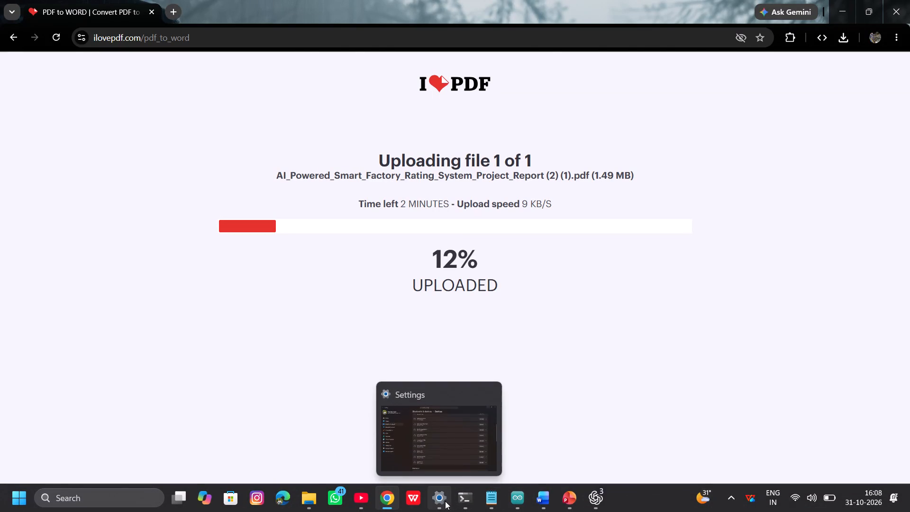
Close the Settings, Windows PowerShell and Notepad windows while the PDF uploads.
left_click(490, 399)
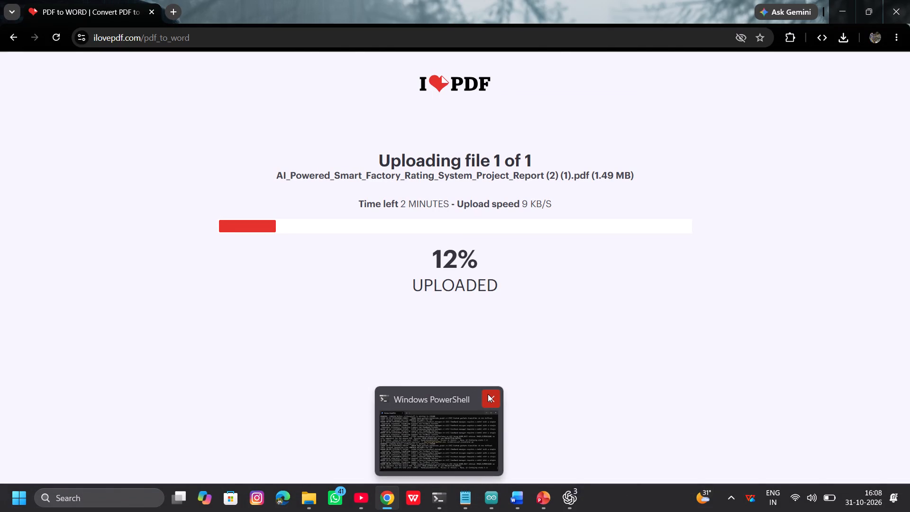
left_click(488, 394)
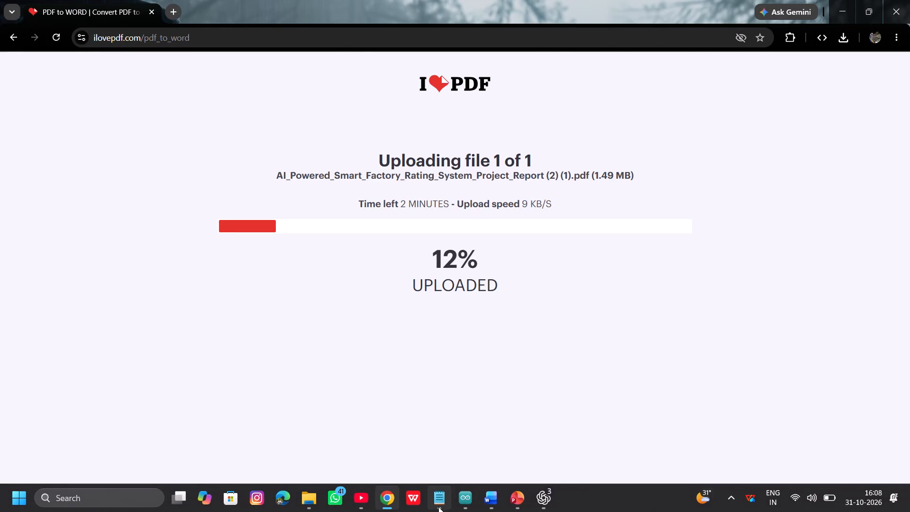
left_click(486, 391)
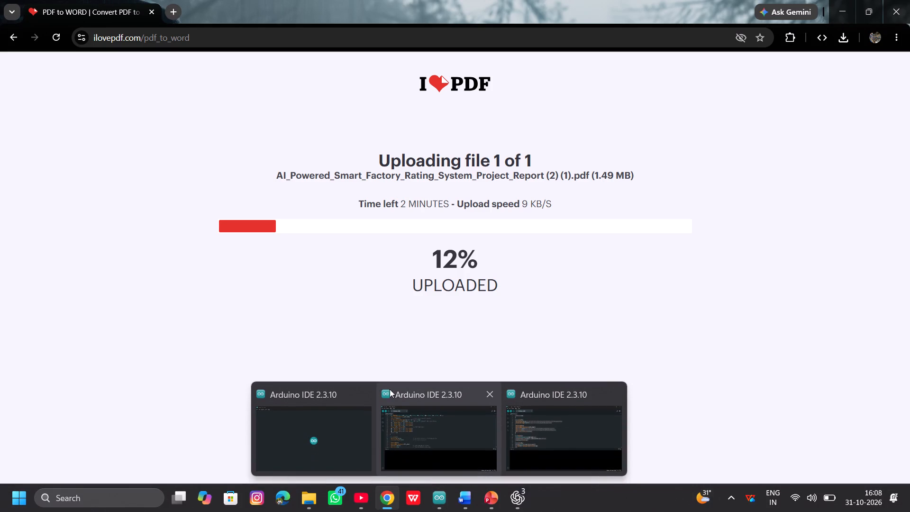
Close all three Arduino IDE 2.3.10 windows.
left_click(491, 396)
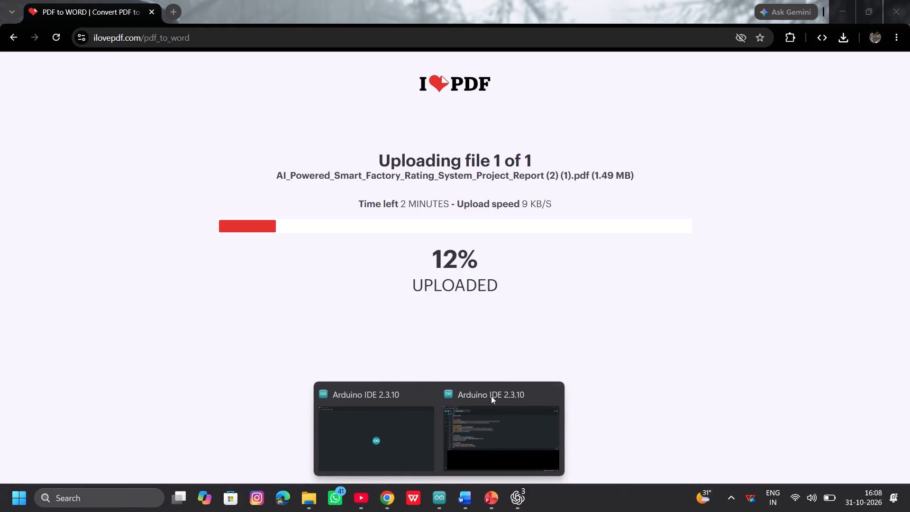
left_click(428, 392)
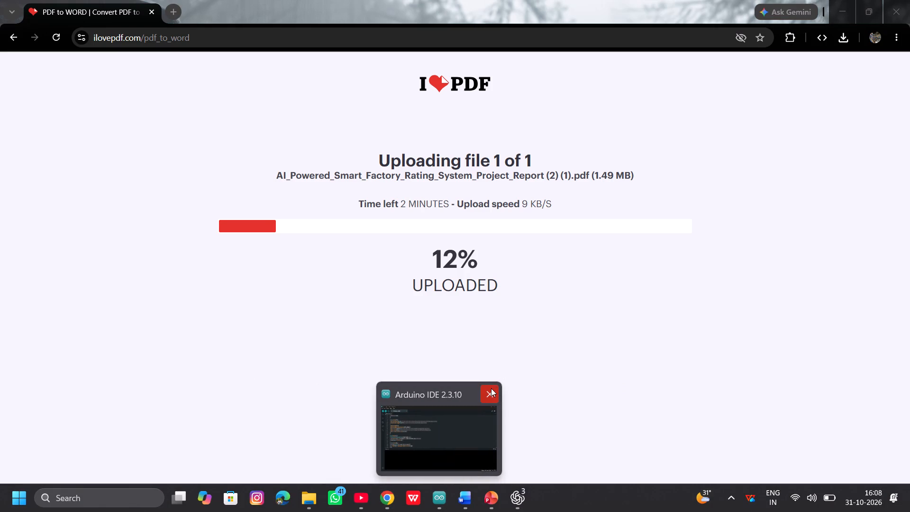
left_click(491, 388)
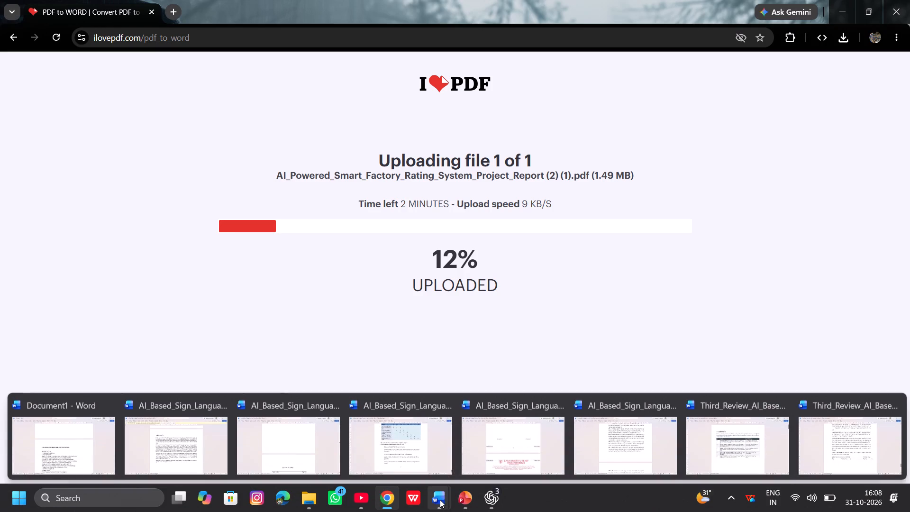
Close the AI_Based_Sign_Language Word documents showing the abstract and the mostly blank page, and try to close the table-page document and Document1.
left_click(445, 400)
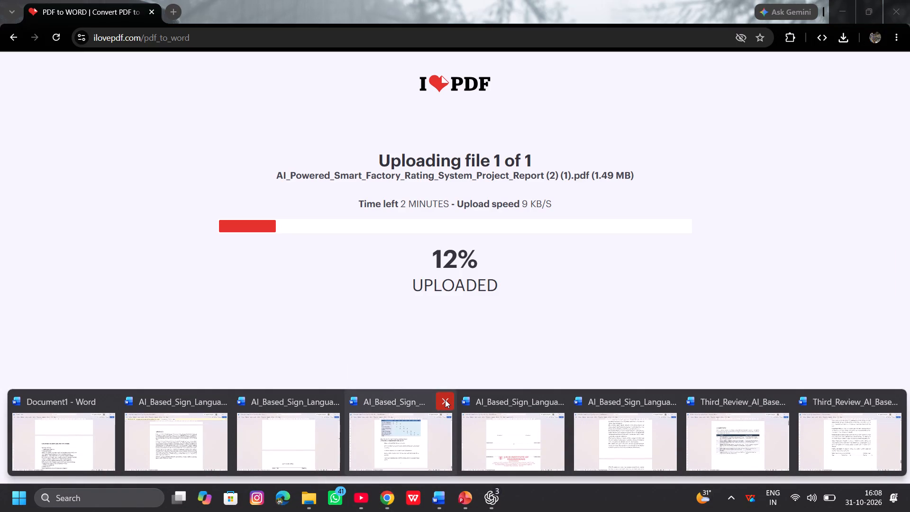
left_click(445, 400)
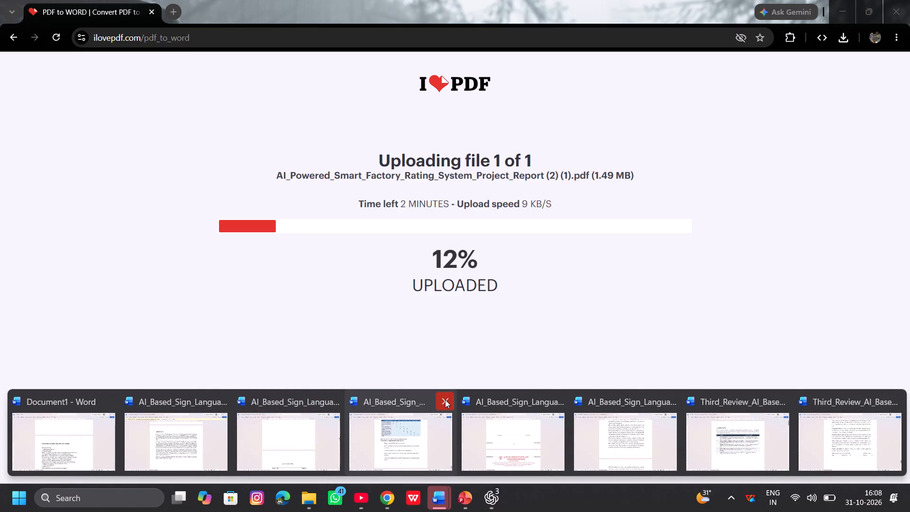
left_click(333, 403)
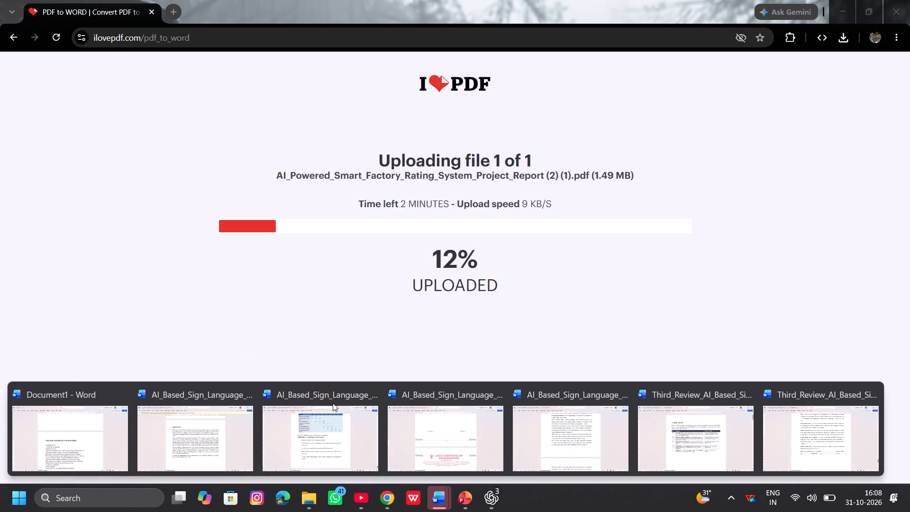
left_click(372, 393)
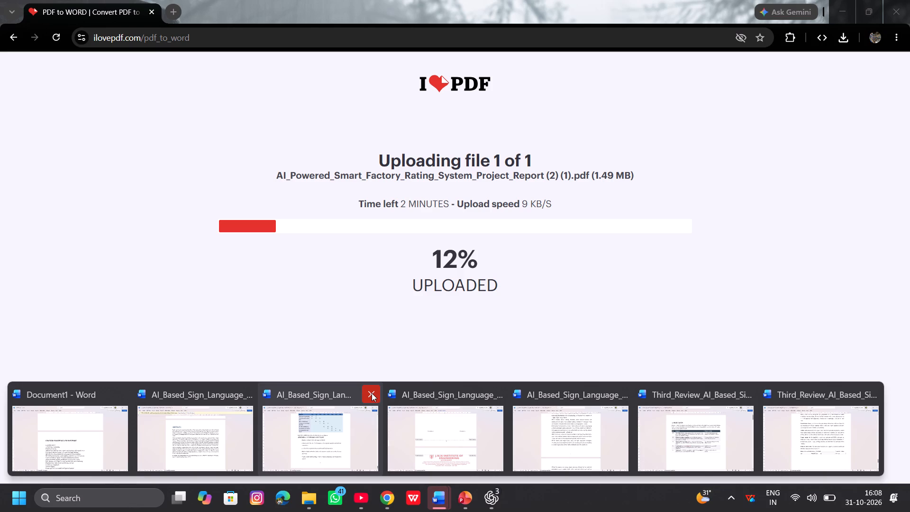
left_click(372, 393)
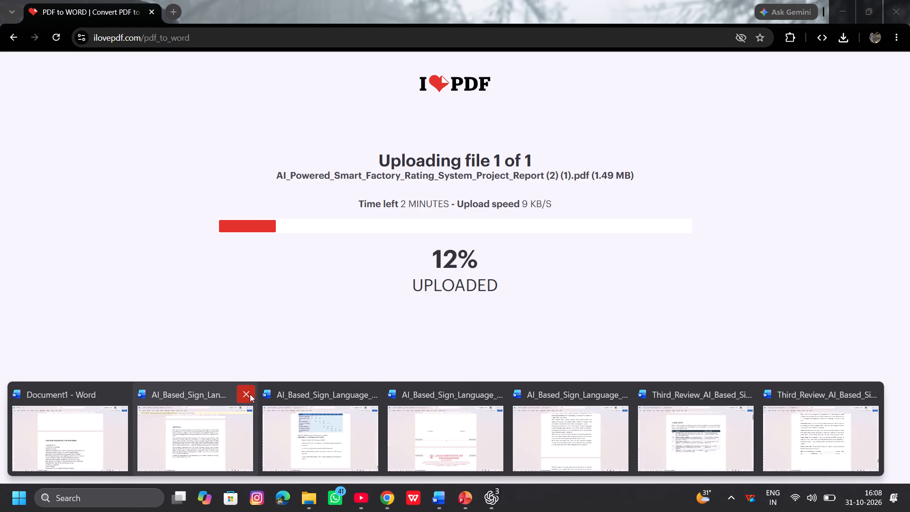
left_click(250, 394)
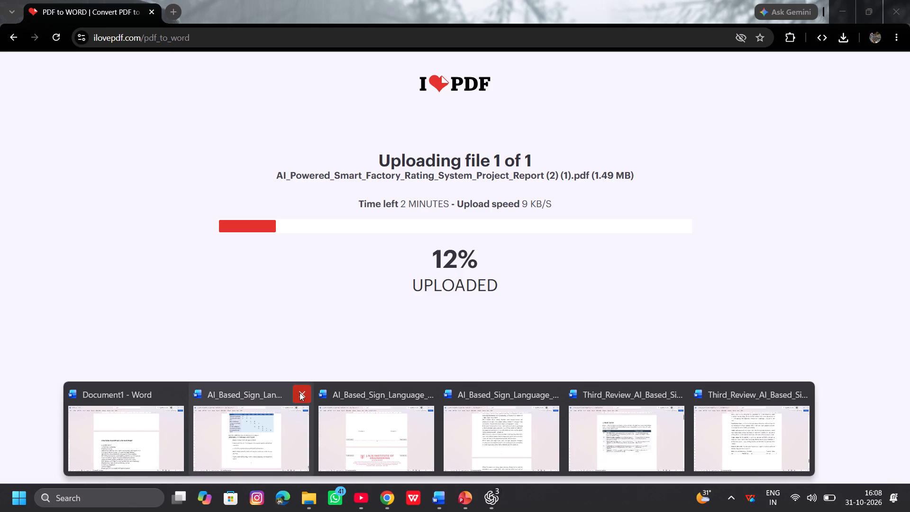
left_click(300, 393)
left_click(300, 393)
left_click(182, 393)
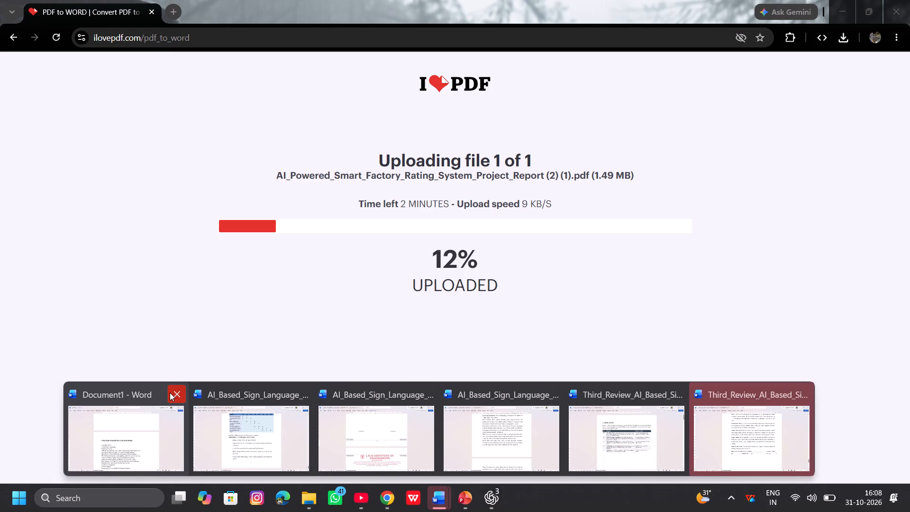
left_click(170, 393)
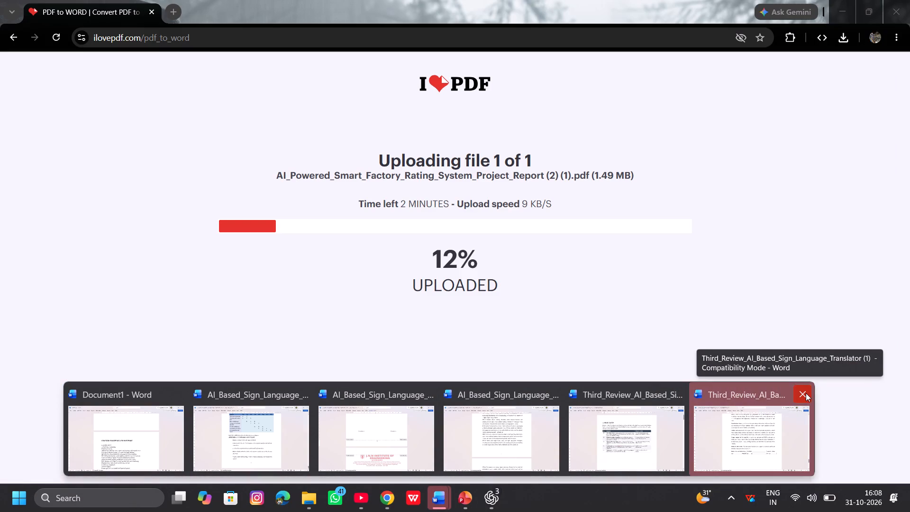
Close the Word document Third_Review_AI_Based_Sign_Language_Translator (1) without saving it.
left_click(806, 393)
left_click(748, 441)
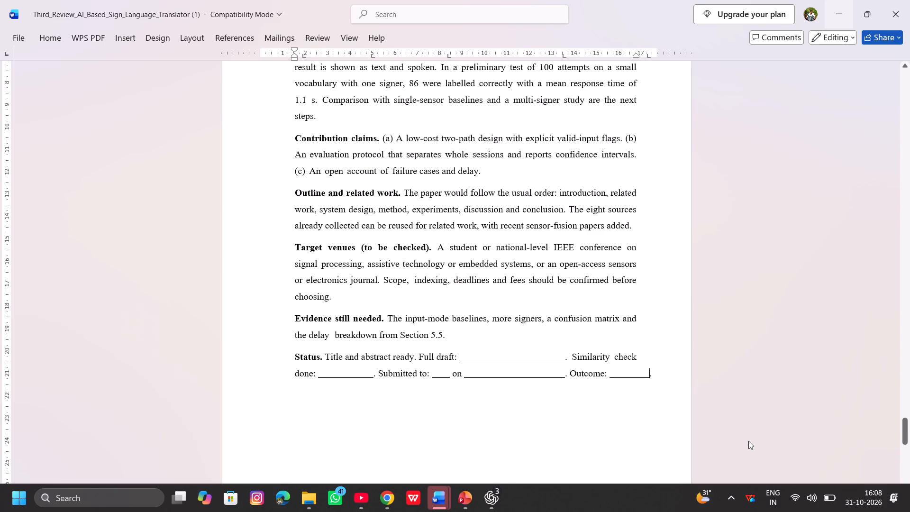
left_click(515, 351)
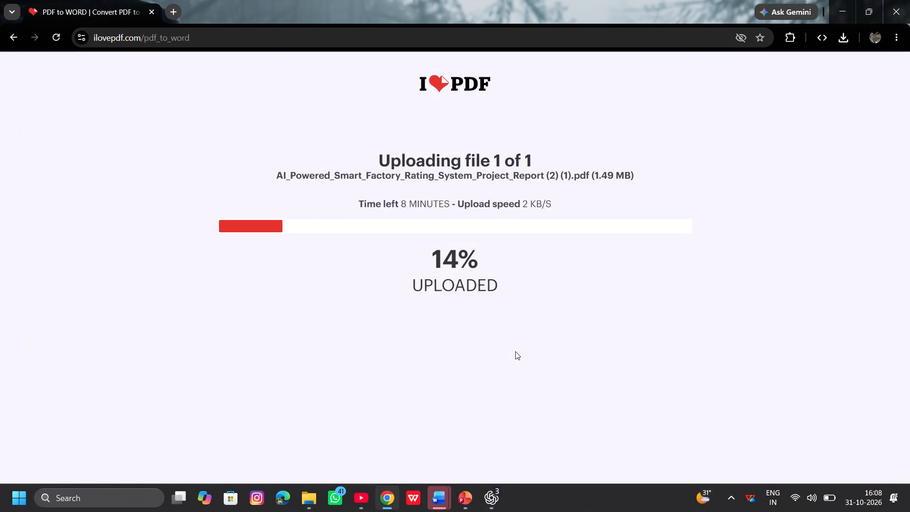
Close Document1, the AI_Based_Sign_Language document with the table page, and Third_Review_AI_Based_Sign_Language_Translator in Word, discarding changes.
left_click(434, 499)
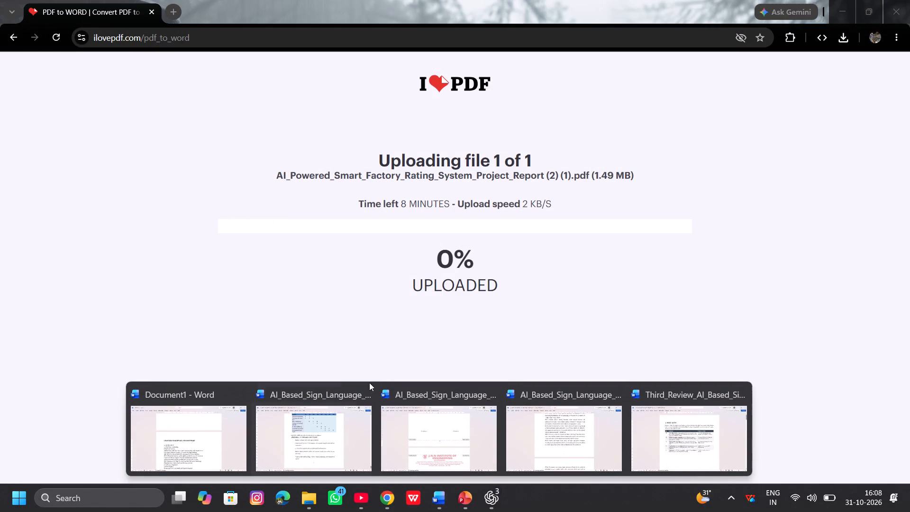
left_click(365, 393)
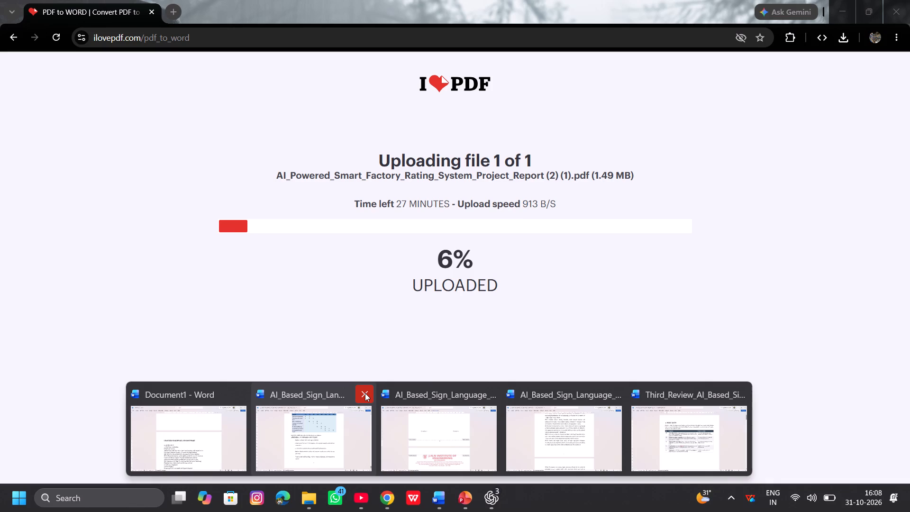
left_click(365, 393)
left_click(336, 440)
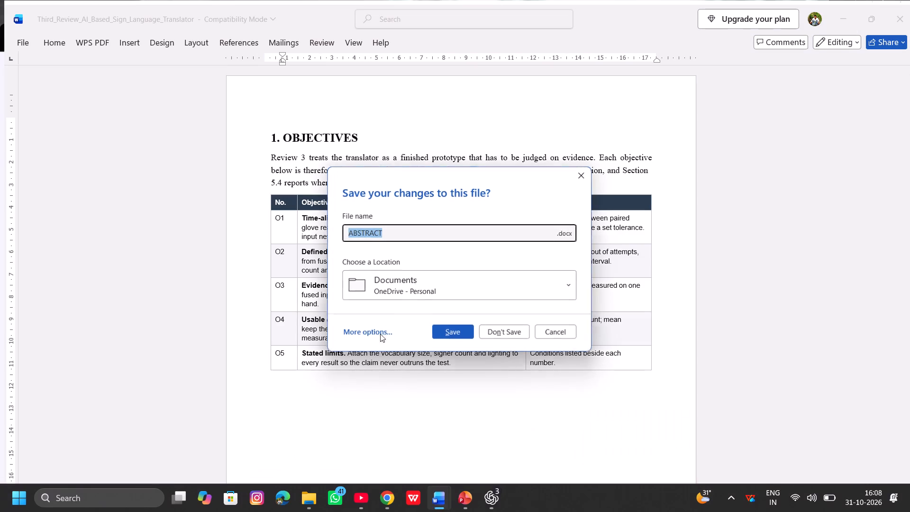
left_click(501, 330)
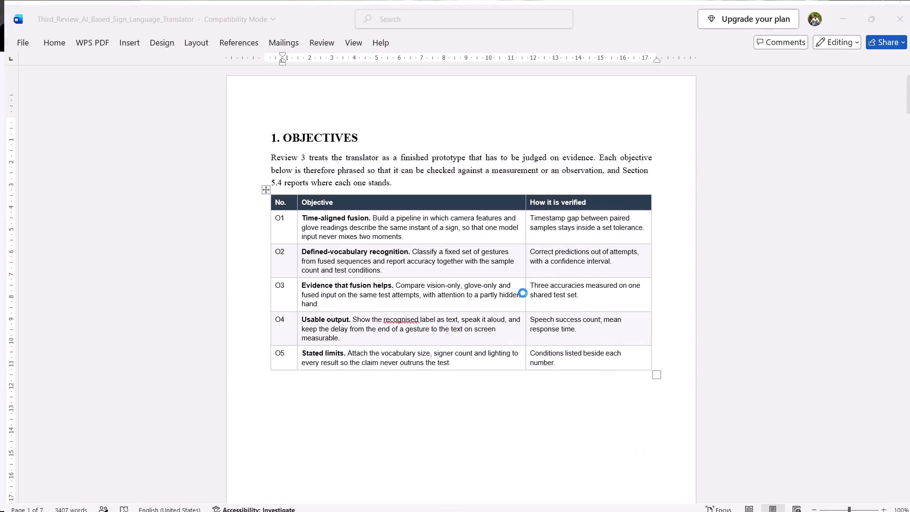
left_click(519, 358)
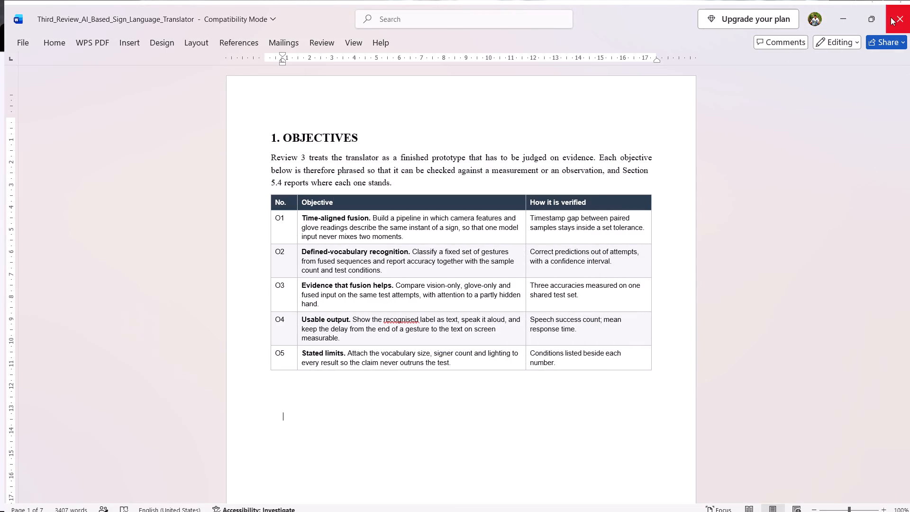
left_click(891, 17)
left_click(511, 353)
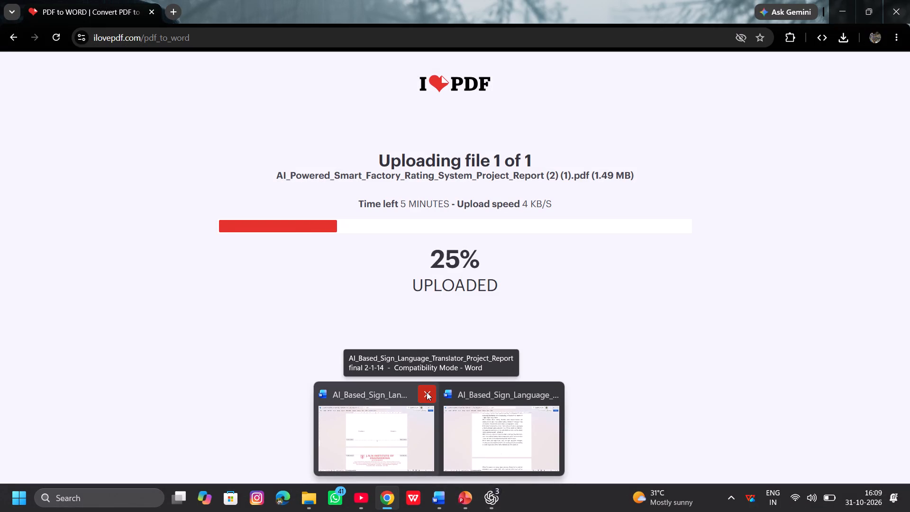
Close the Word document AI_Based_Sign_Language_Translator_Project_Report final 2-1-14 without saving it.
left_click(426, 392)
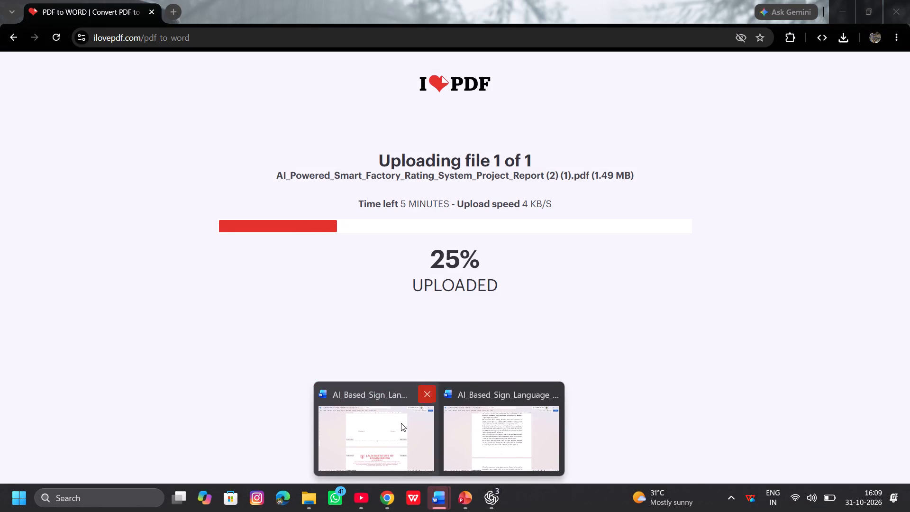
left_click(398, 428)
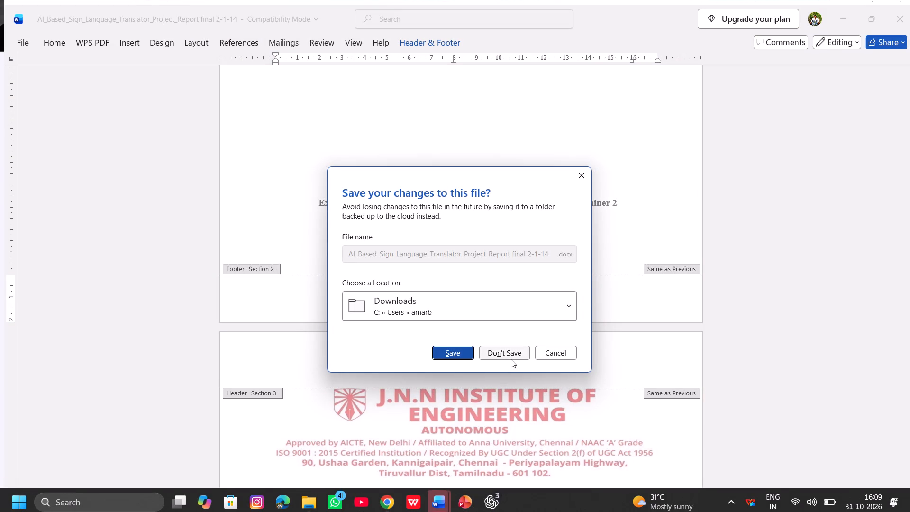
left_click(510, 354)
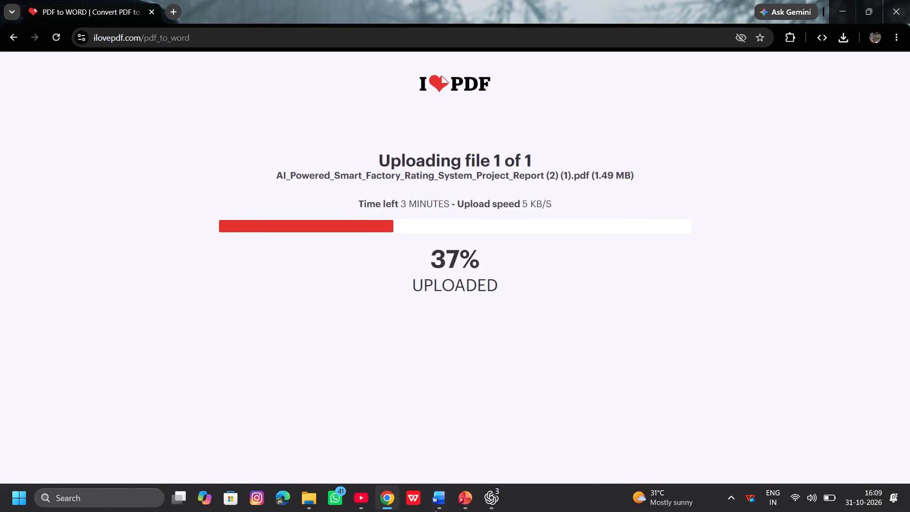
Close the last Word document, AI_Based_Sign_Language_Translator_Project_Report_roman, without saving it.
left_click(490, 394)
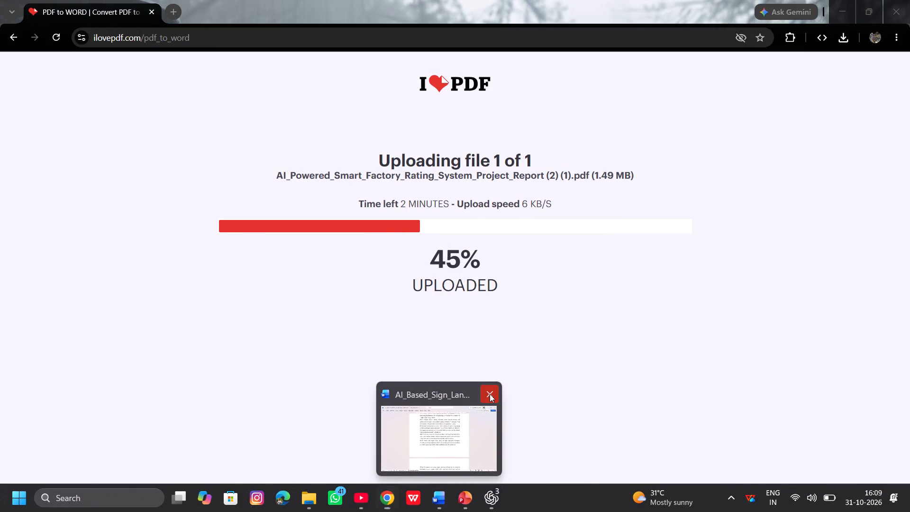
left_click(453, 437)
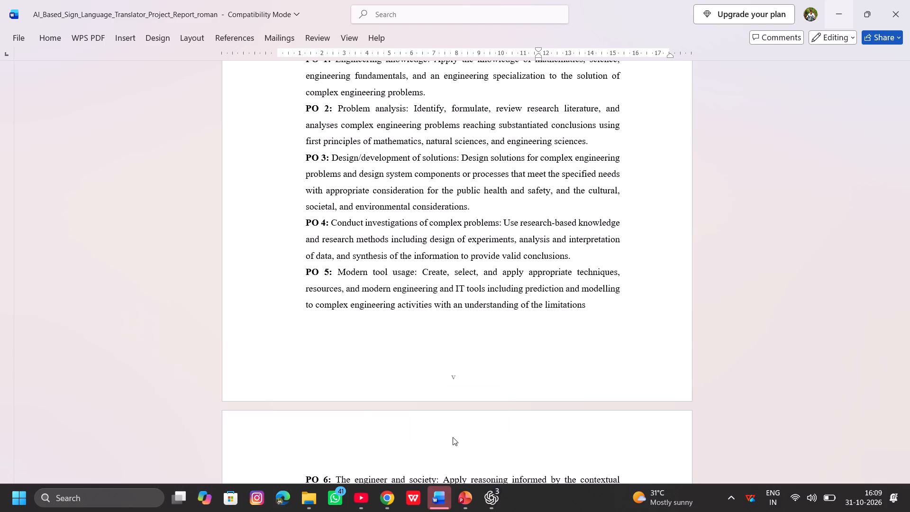
left_click(511, 353)
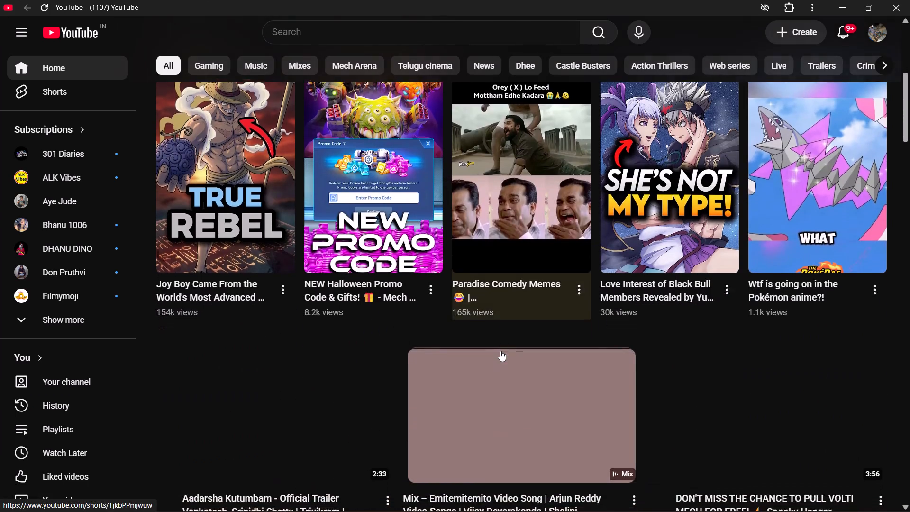
scroll(500, 351, "down", 1)
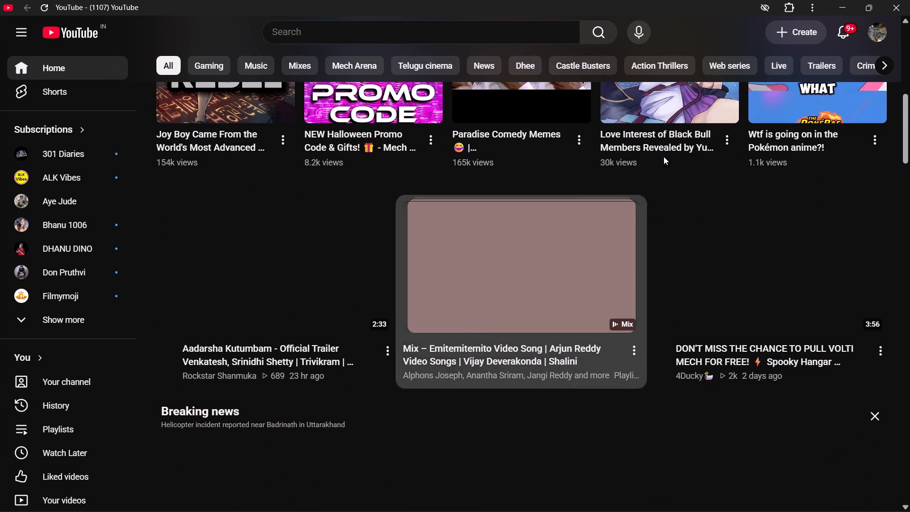
left_click(601, 240)
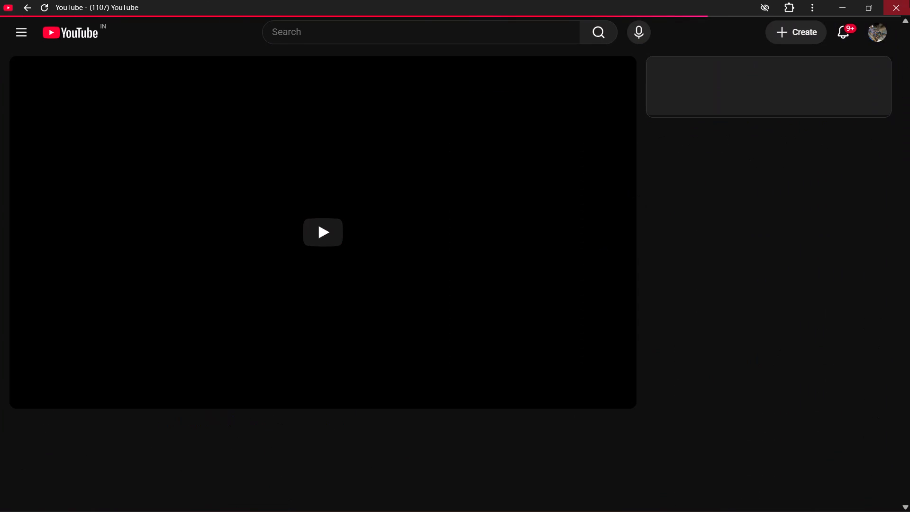
left_click(846, 7)
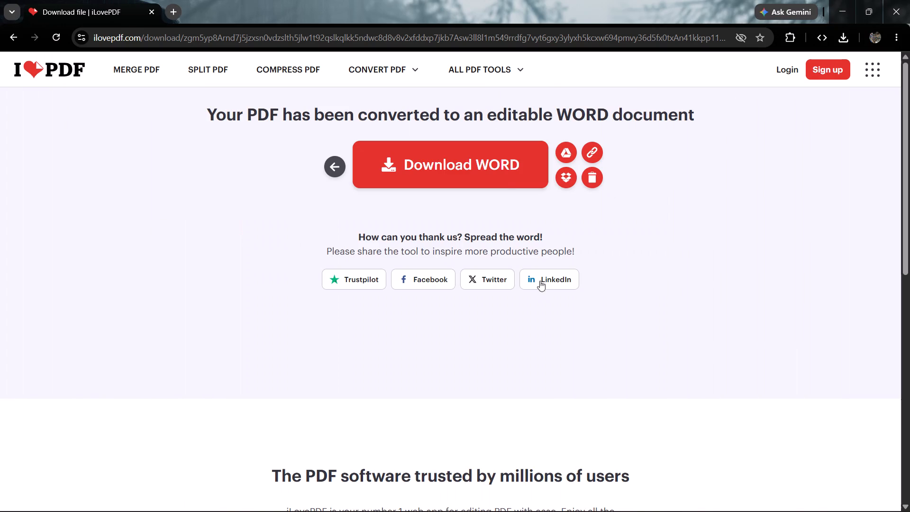
Download the converted Word document from iLovePDF, check the browser's recent downloads and minimise the browser.
left_click(505, 162)
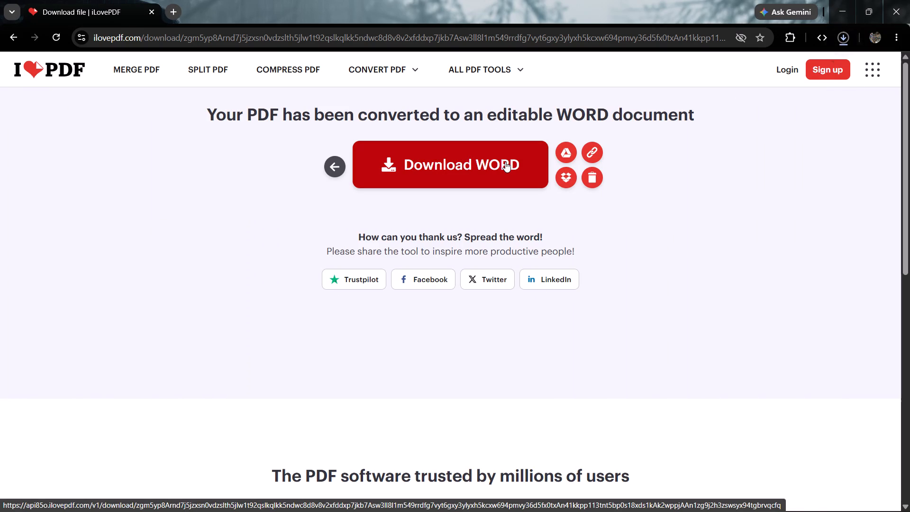
left_click(844, 33)
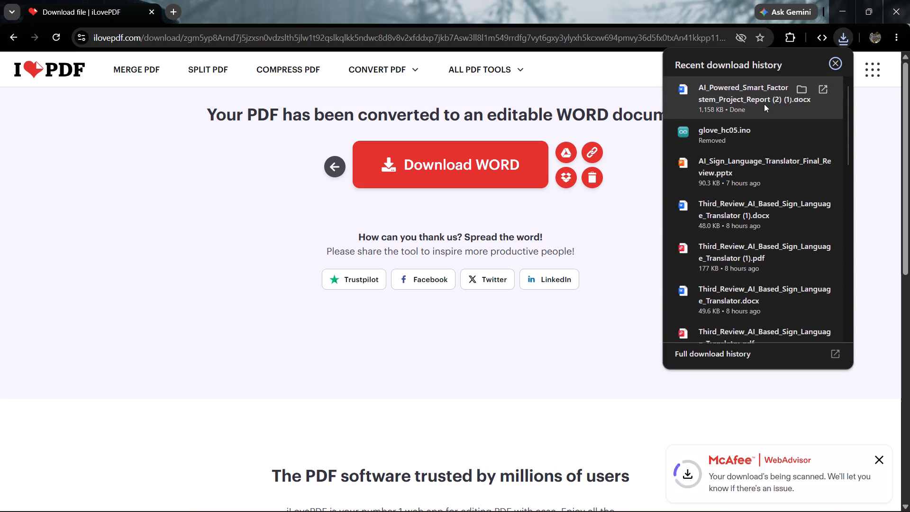
left_click(840, 8)
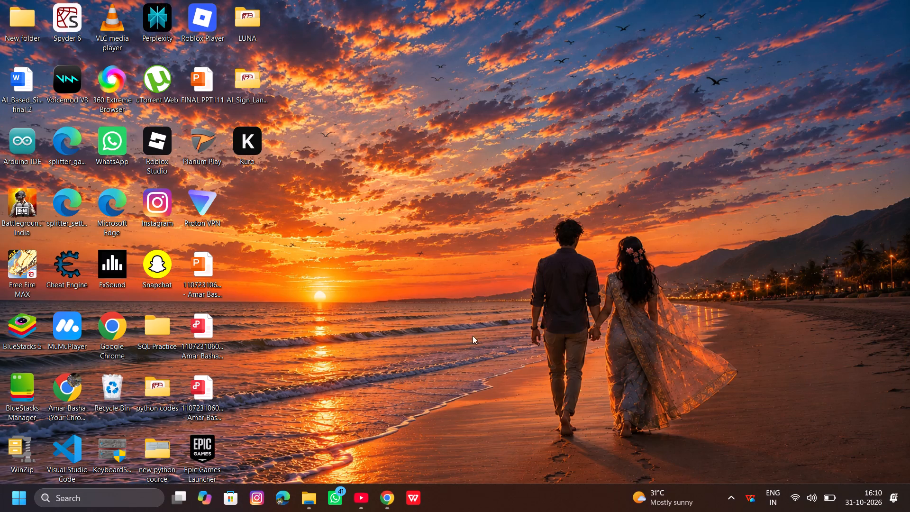
In File Explorer's Downloads folder, open the newly downloaded AI_Powered_Smart_Factory_Rating_System Word document with Word.
left_click(304, 505)
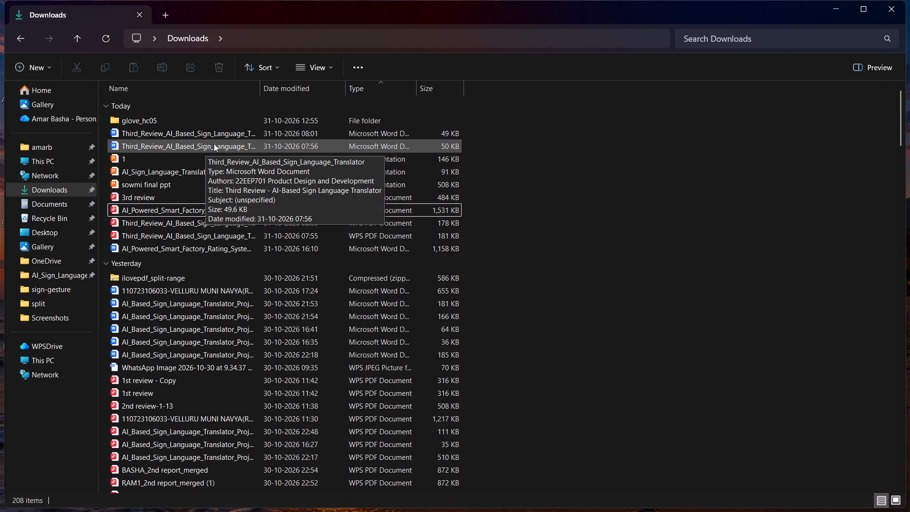
right_click(214, 144)
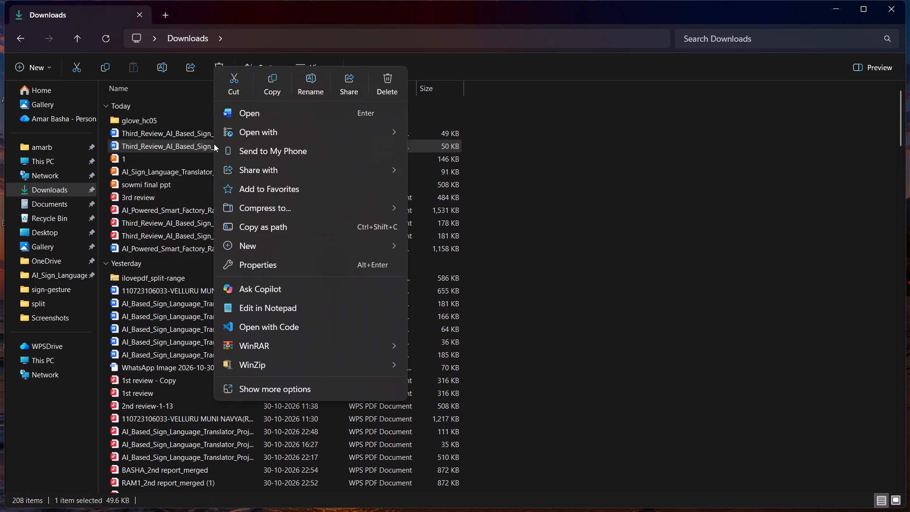
left_click(580, 205)
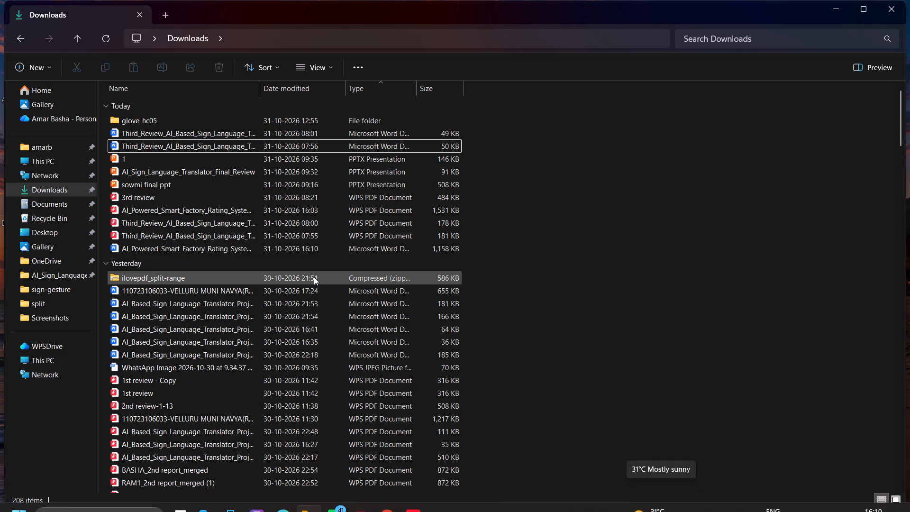
right_click(237, 247)
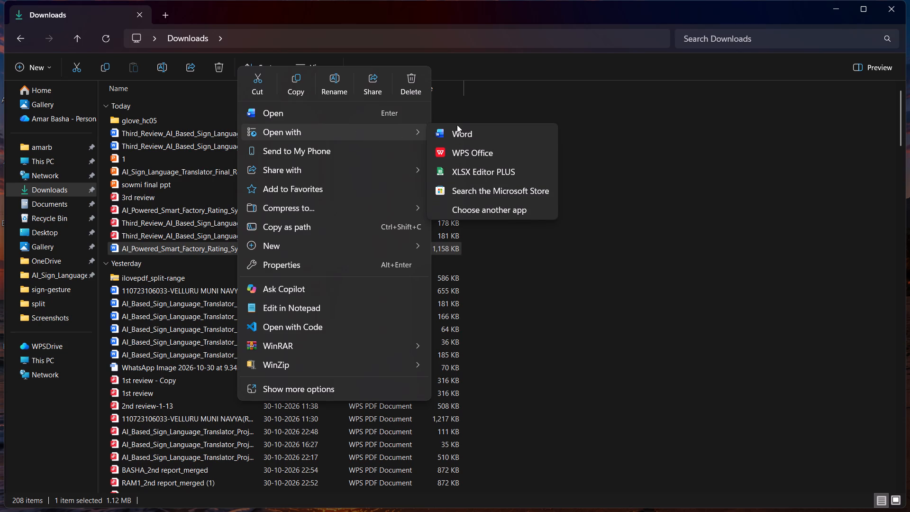
left_click(461, 132)
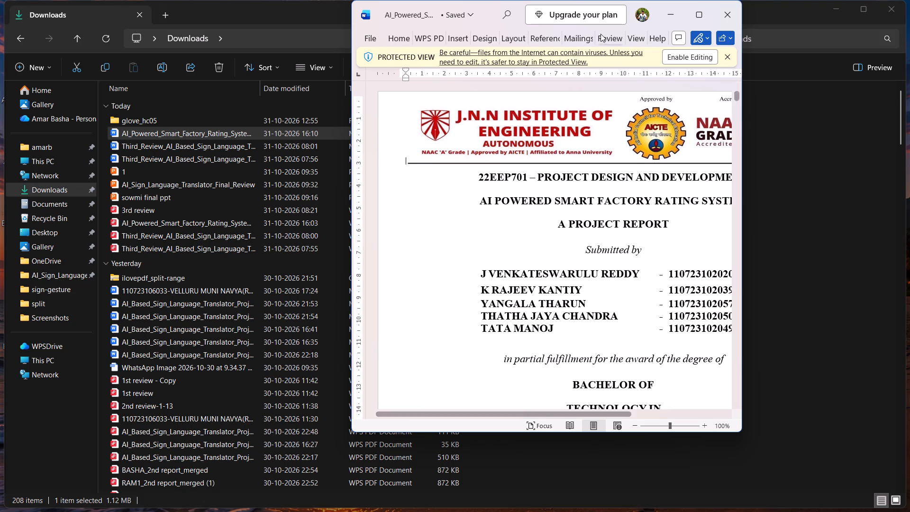
Maximise the report's Word window and take the document out of Protected View by enabling editing.
left_click(692, 15)
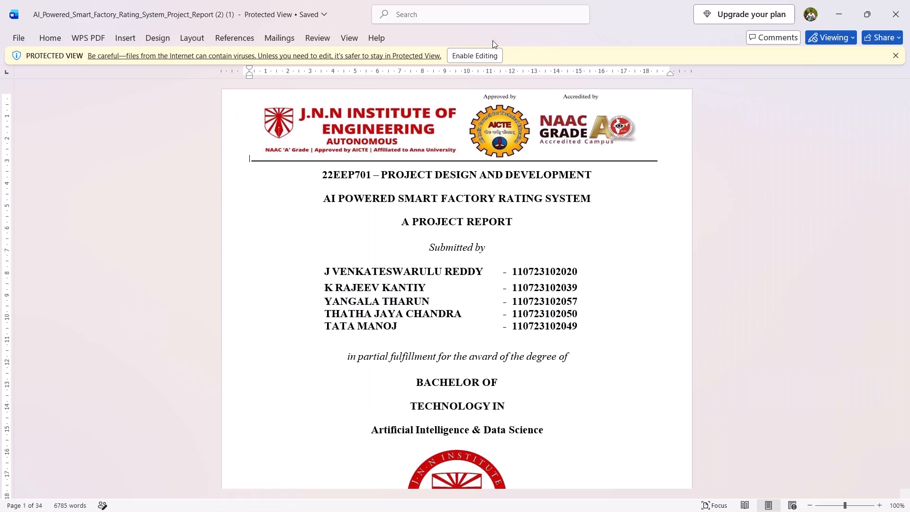
left_click(480, 53)
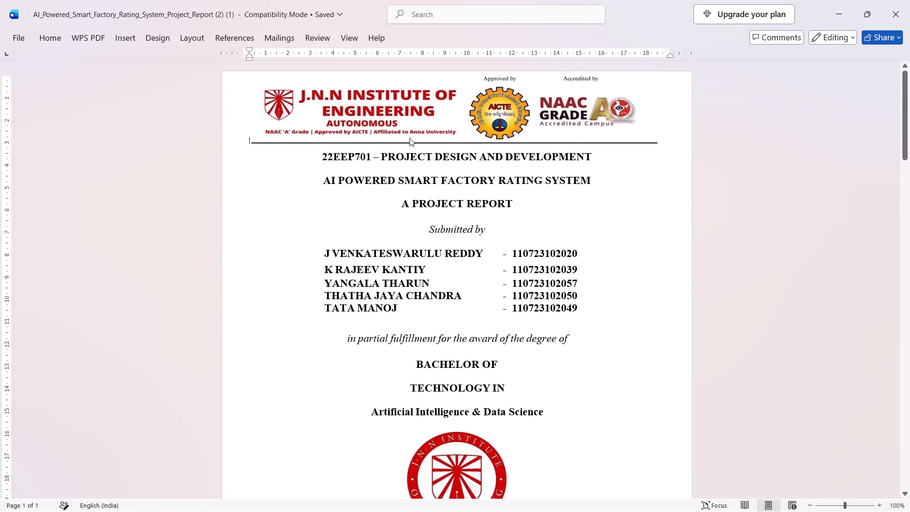
Look through the converted report's front matter from the cover page to the Abstract, and return to the cover.
scroll(403, 198, "down", 2)
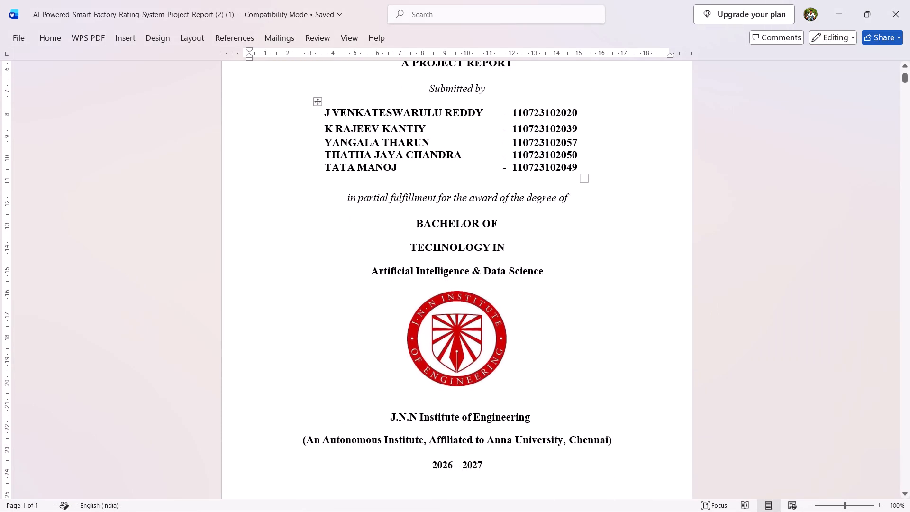
scroll(403, 198, "down", 3)
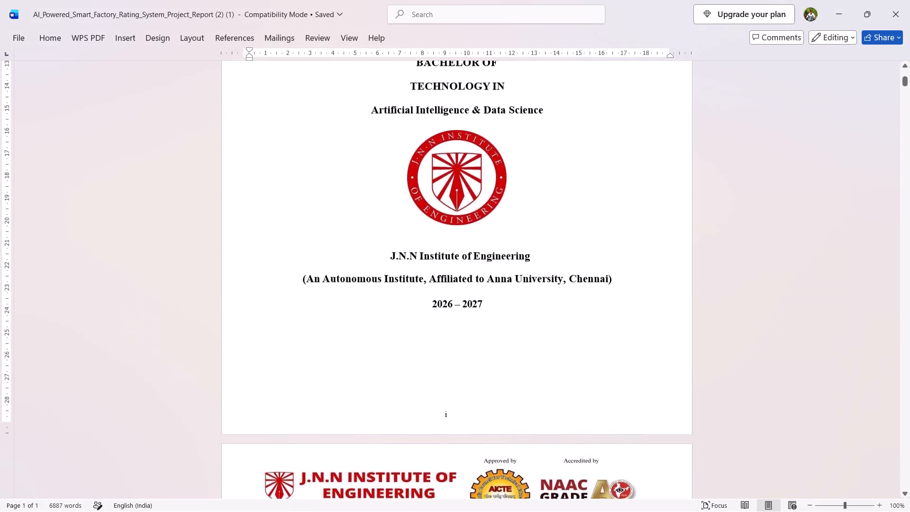
scroll(403, 198, "down", 5)
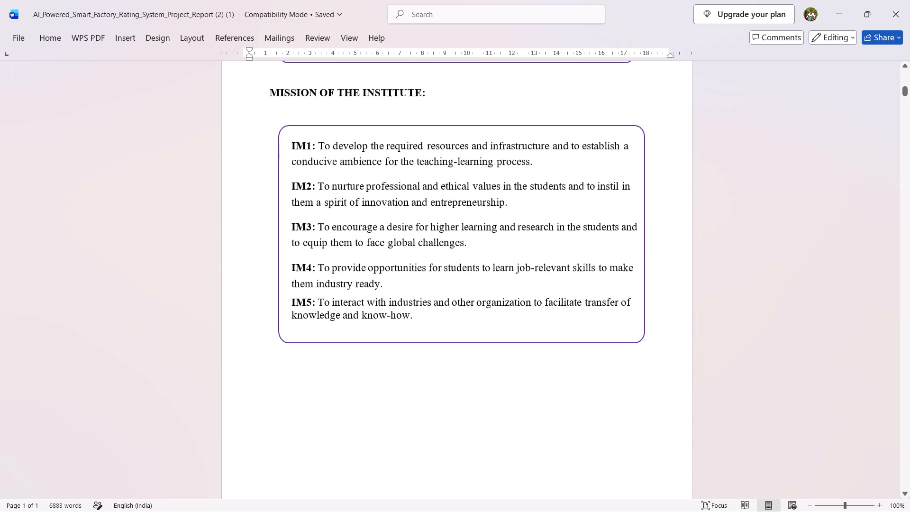
scroll(403, 198, "down", 10)
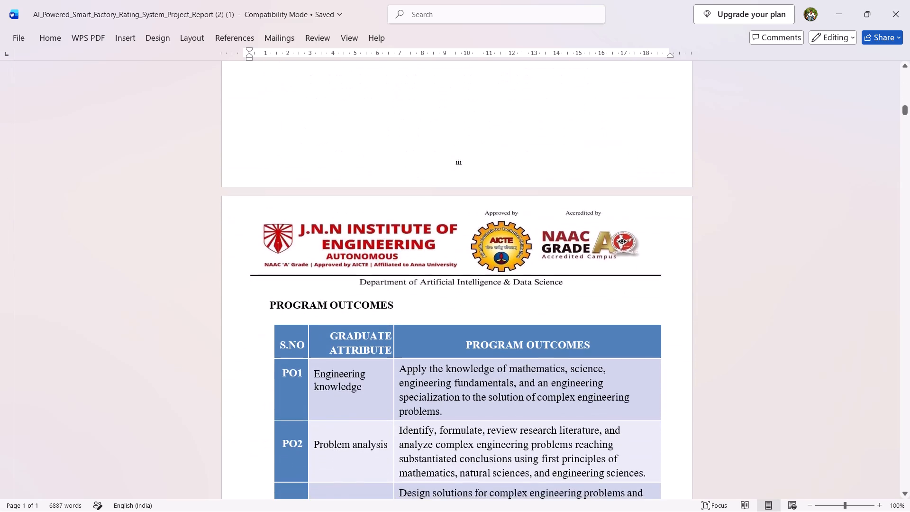
scroll(403, 198, "down", 10)
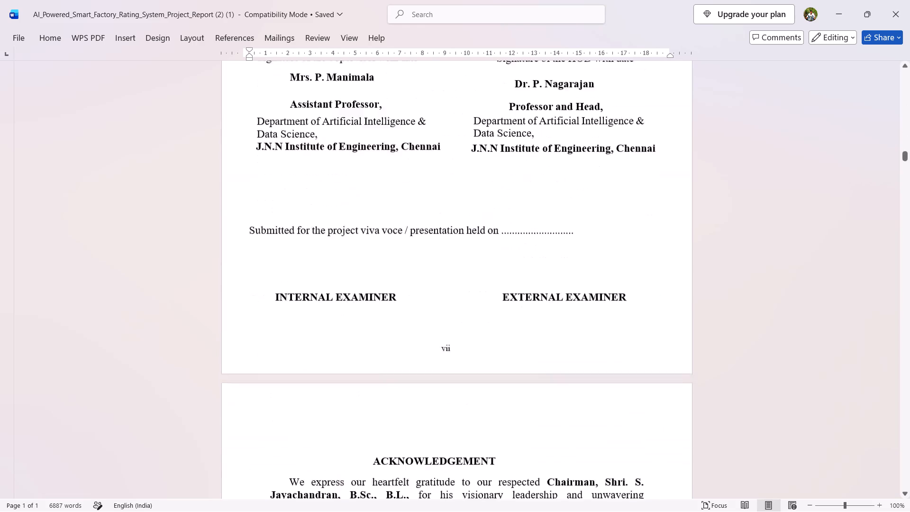
scroll(403, 198, "up", 3)
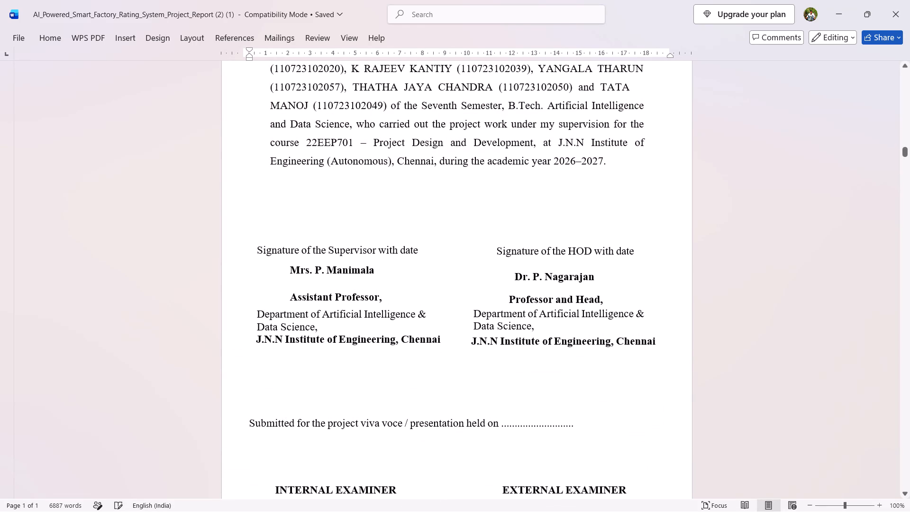
scroll(403, 198, "down", 4)
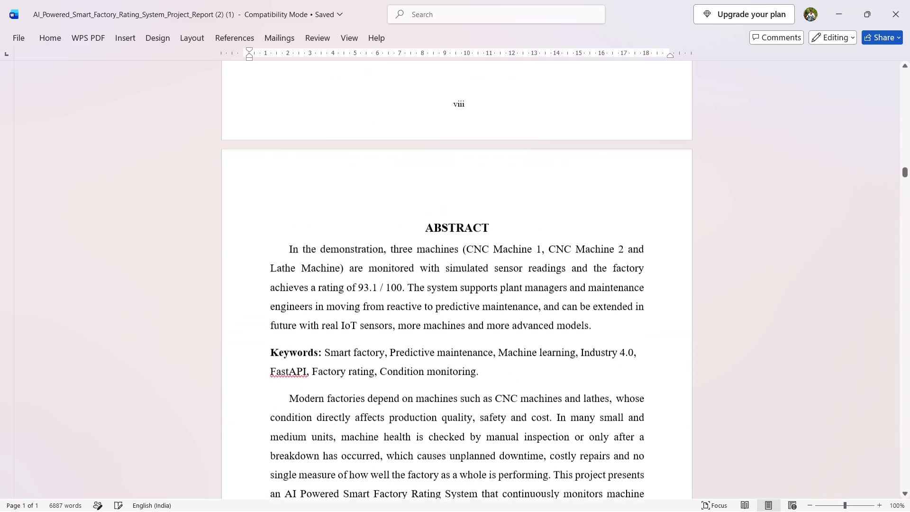
scroll(403, 198, "right", 1)
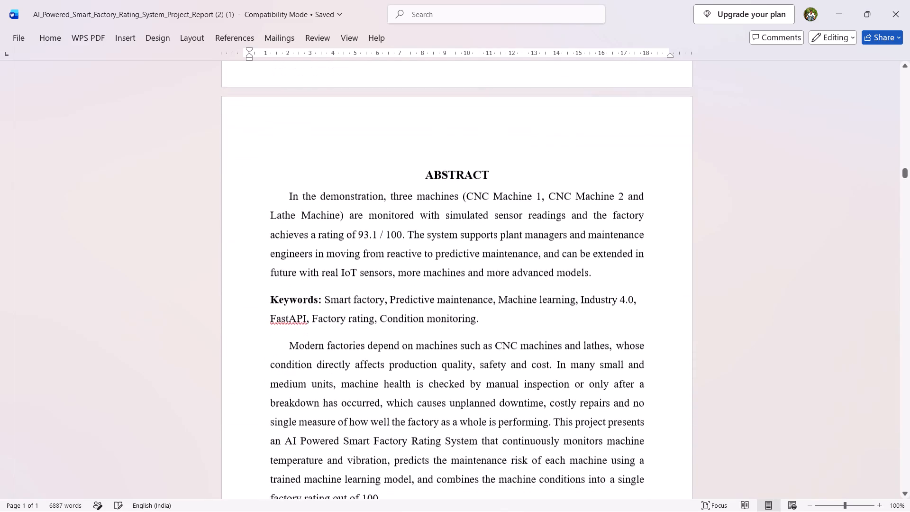
scroll(403, 198, "up", 10)
scroll(403, 198, "up", 12)
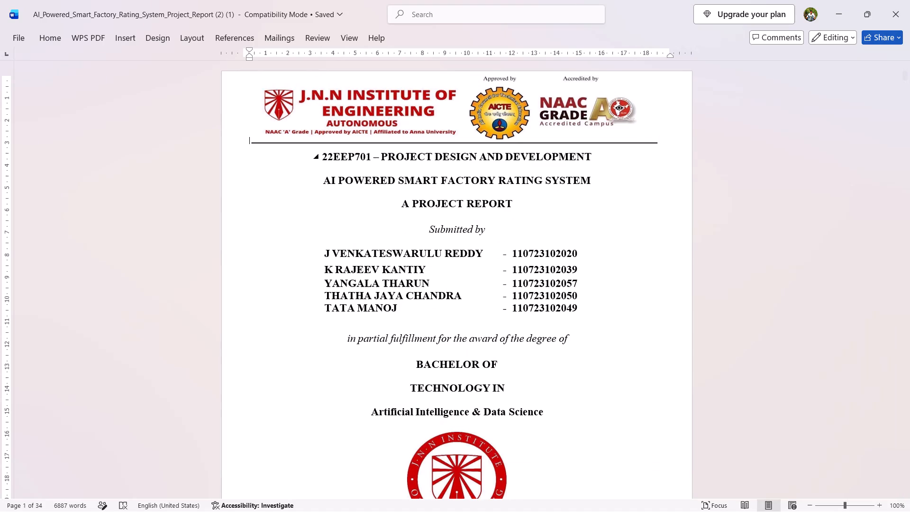
Review the report again from the cover through the program outcomes, objectives and Acknowledgement pages, and go back to the Bonafide Certificate.
scroll(403, 198, "down", 2)
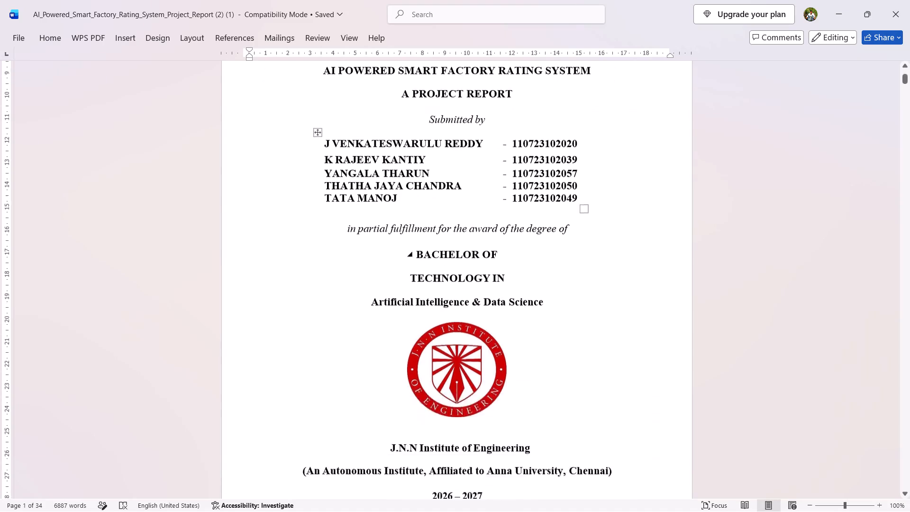
scroll(403, 198, "down", 12)
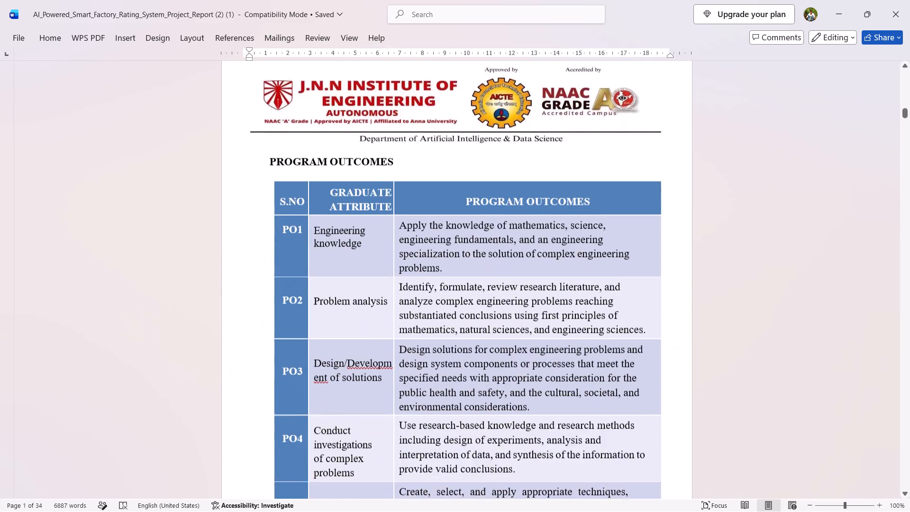
scroll(403, 198, "down", 7)
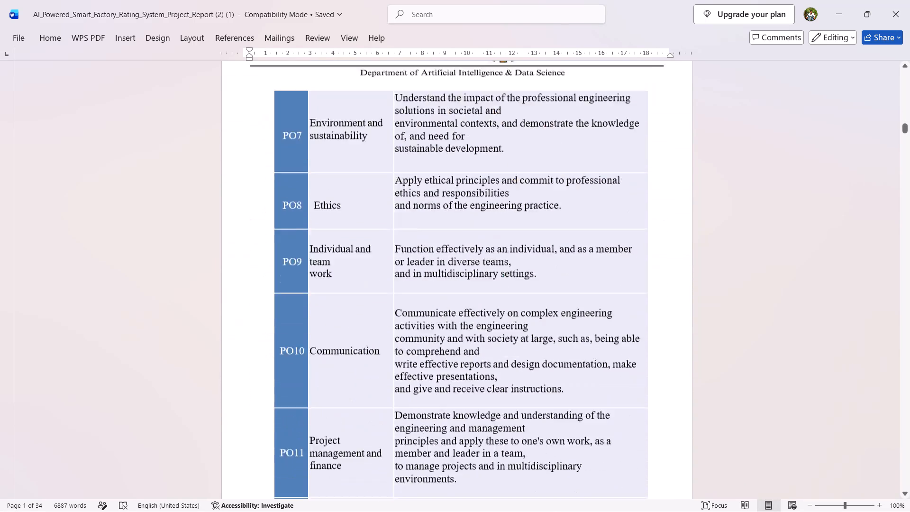
scroll(403, 198, "down", 2)
scroll(403, 198, "up", 4)
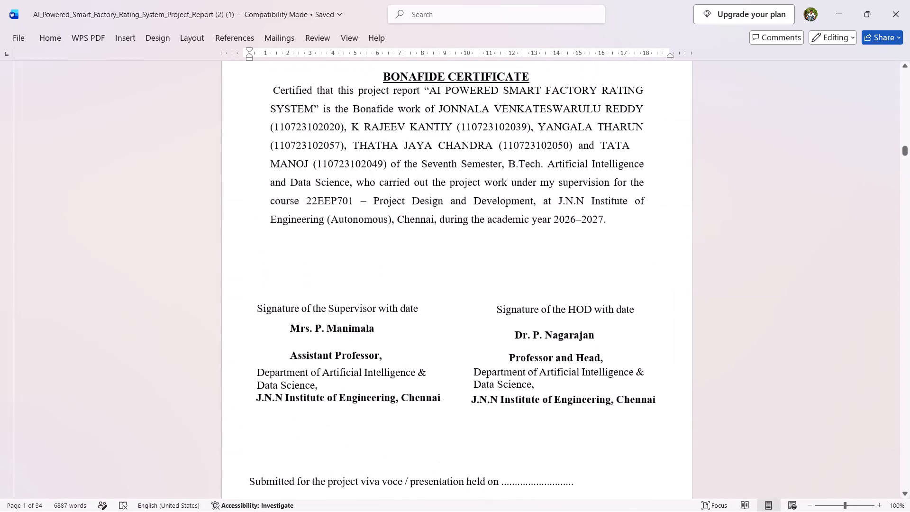
scroll(403, 198, "up", 3)
scroll(403, 198, "right", 1)
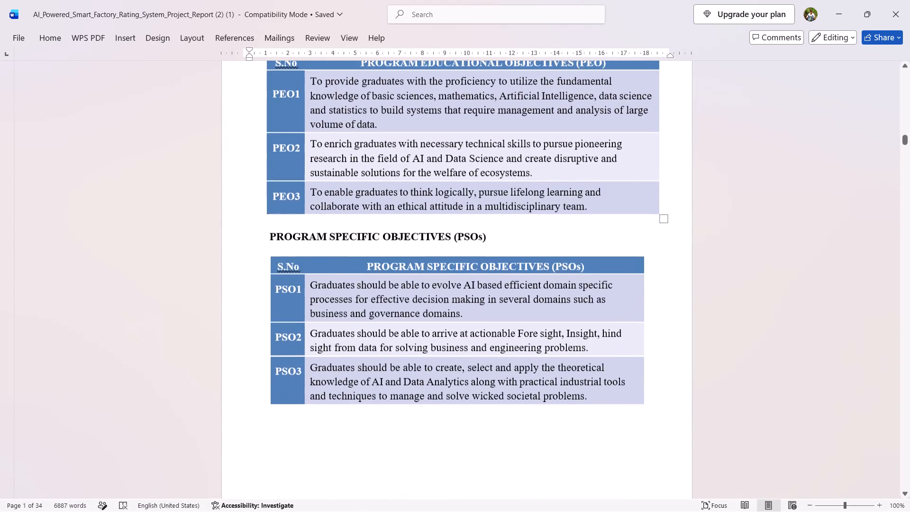
scroll(403, 198, "right", 1)
scroll(403, 198, "down", 1)
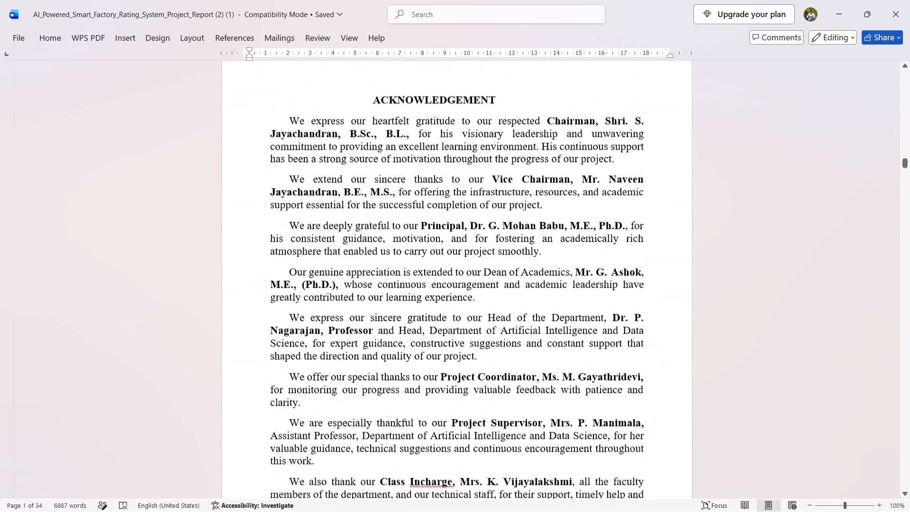
scroll(403, 198, "down", 1)
scroll(403, 198, "up", 1)
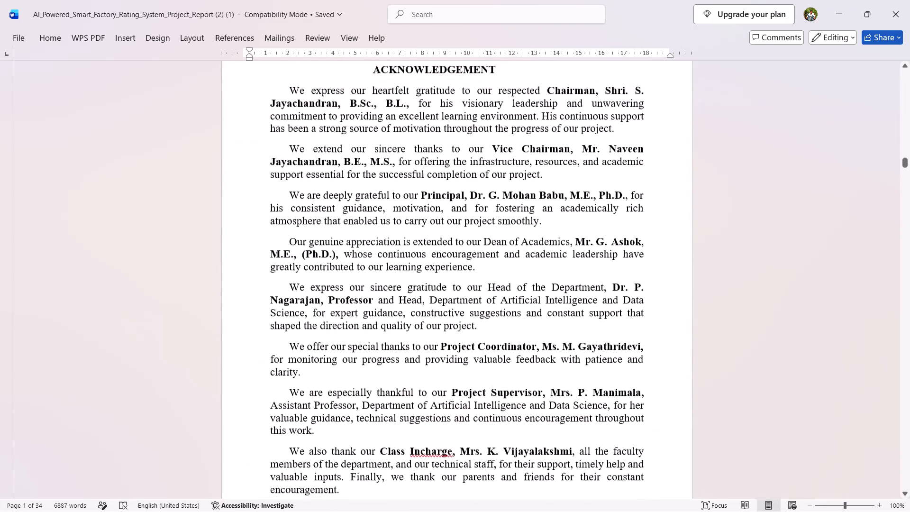
scroll(403, 198, "up", 4)
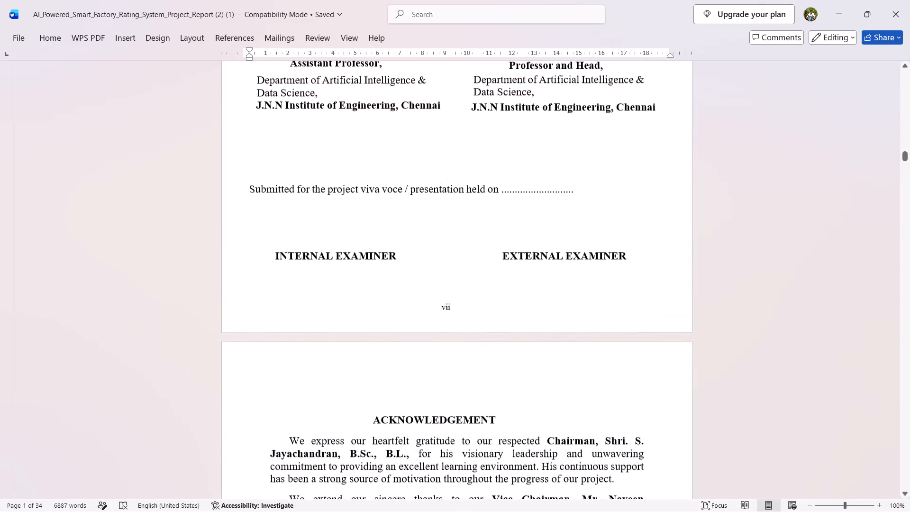
scroll(403, 198, "up", 4)
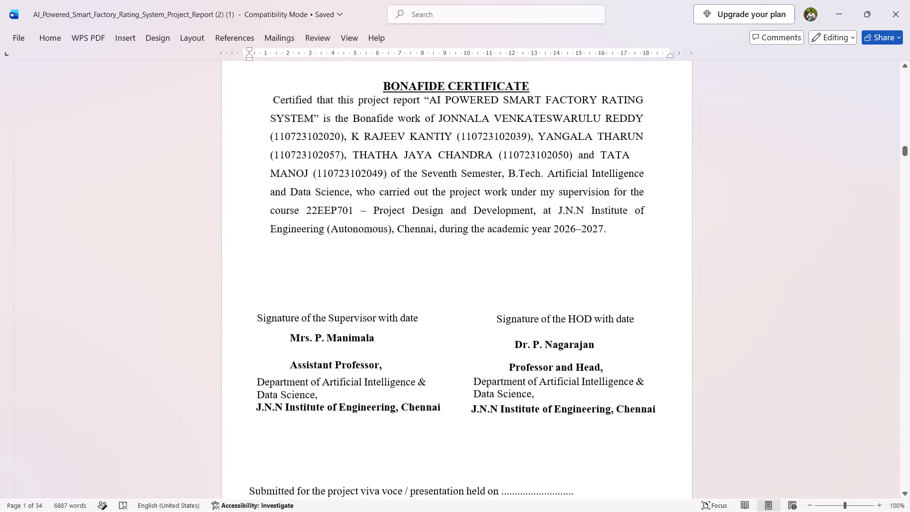
Review the Bonafide Certificate page, from the certification text through the signature blocks to the examiner lines.
scroll(403, 198, "up", 1)
scroll(403, 198, "down", 1)
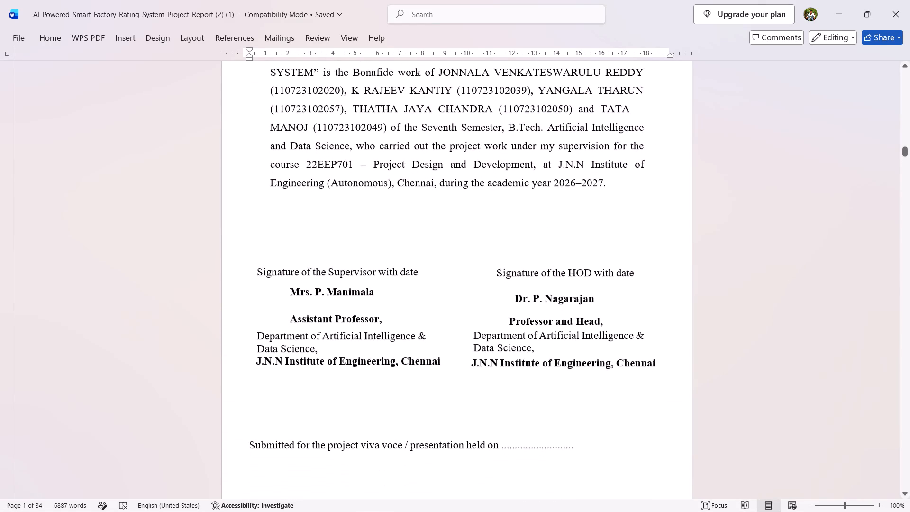
scroll(403, 198, "down", 1)
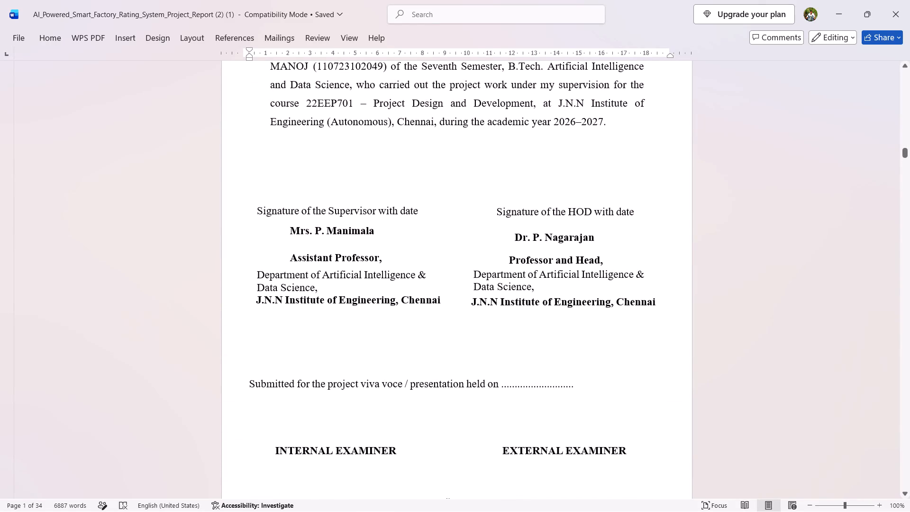
scroll(403, 198, "down", 1)
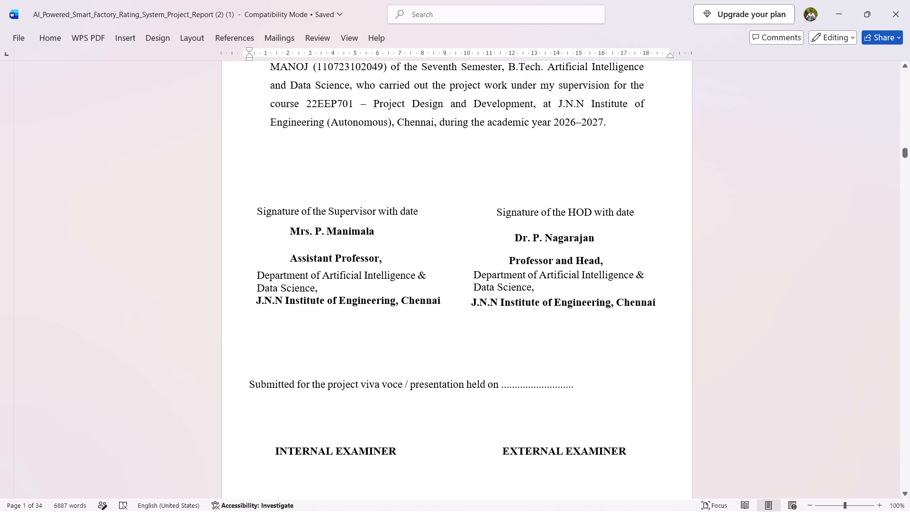
scroll(419, 347, "up", 1)
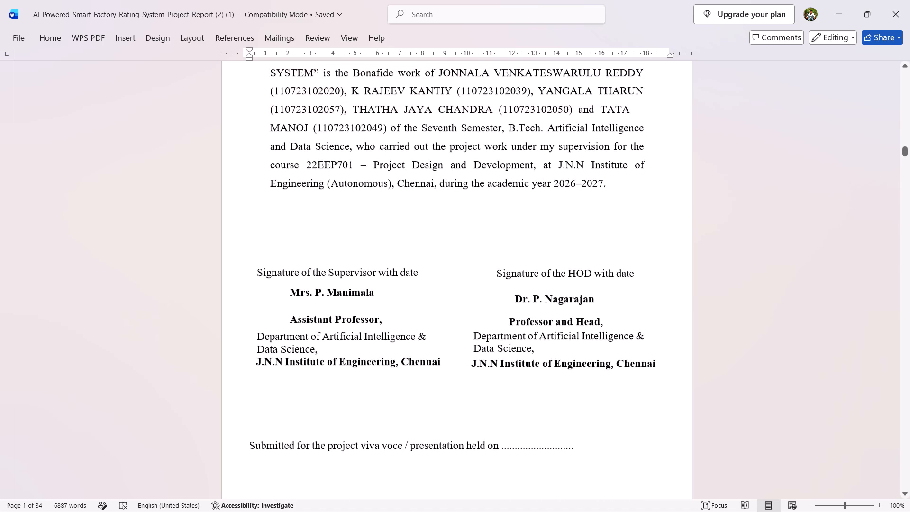
scroll(419, 347, "up", 1)
scroll(419, 347, "down", 1)
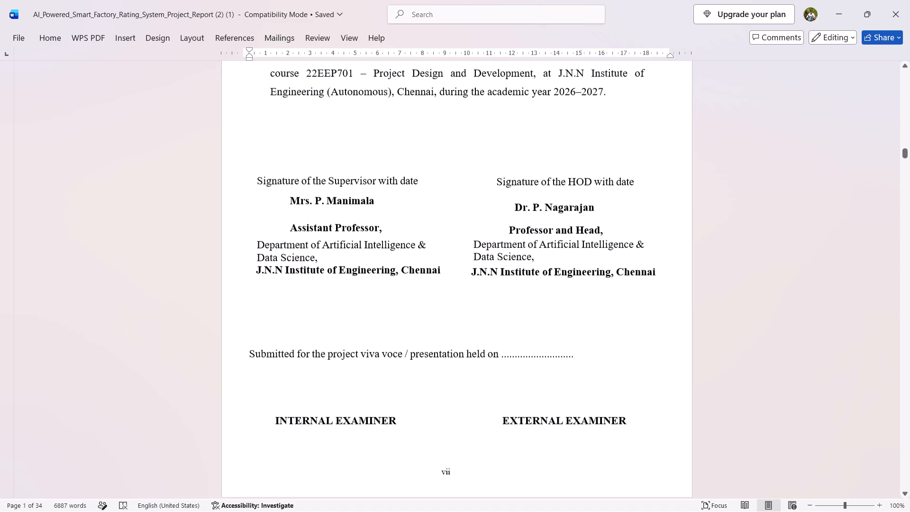
scroll(419, 347, "down", 4)
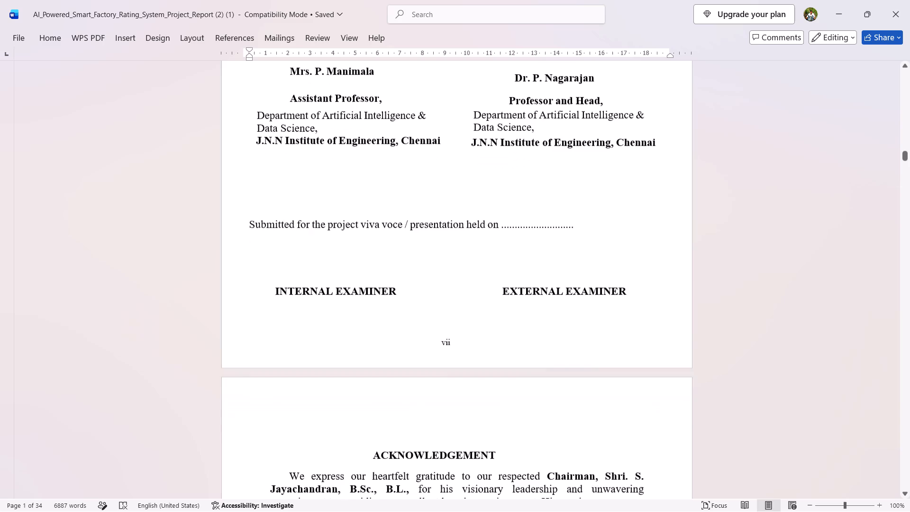
Delete the paragraph thanking the Dean of Academics from the Acknowledgement page.
scroll(419, 347, "down", 4)
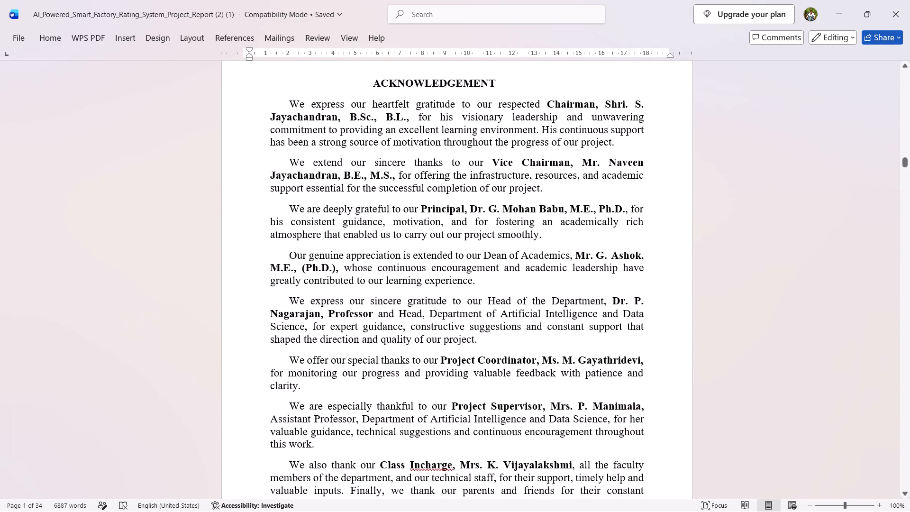
left_click_drag(477, 287, 321, 254)
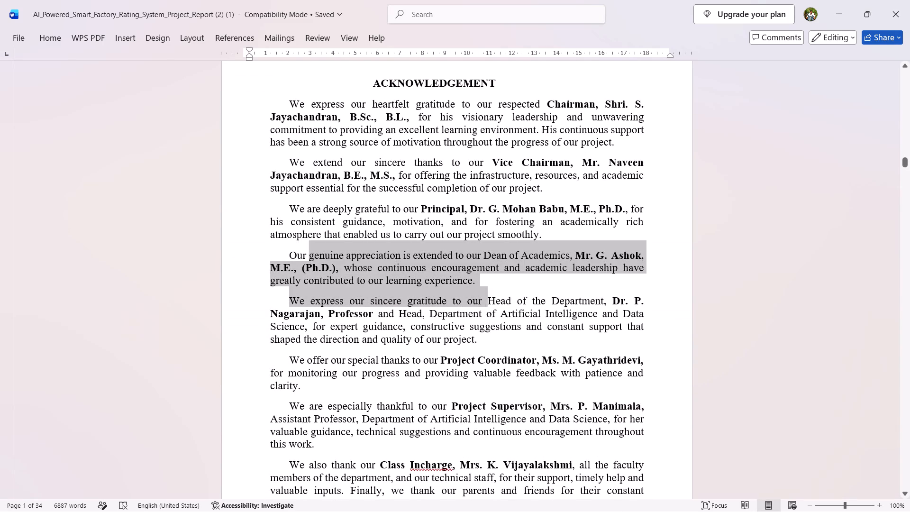
left_click_drag(321, 254, 308, 260)
left_click(308, 260)
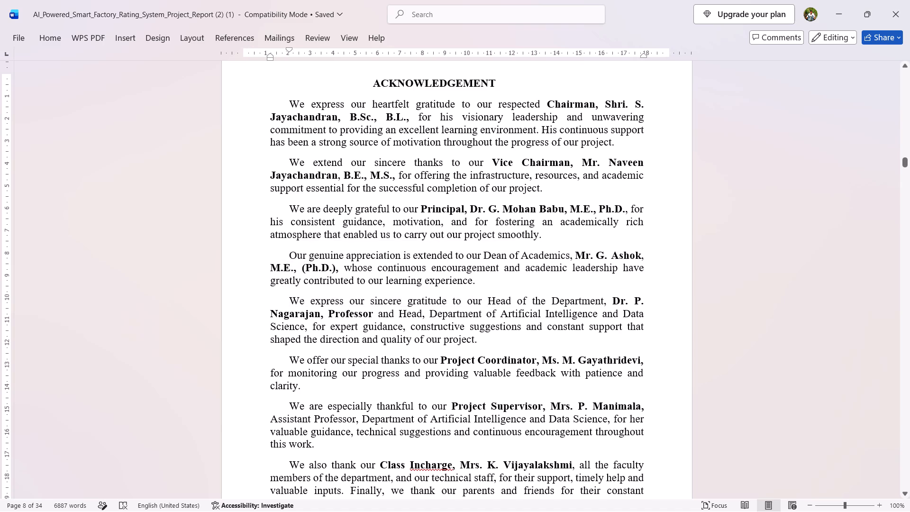
left_click_drag(288, 256, 493, 281)
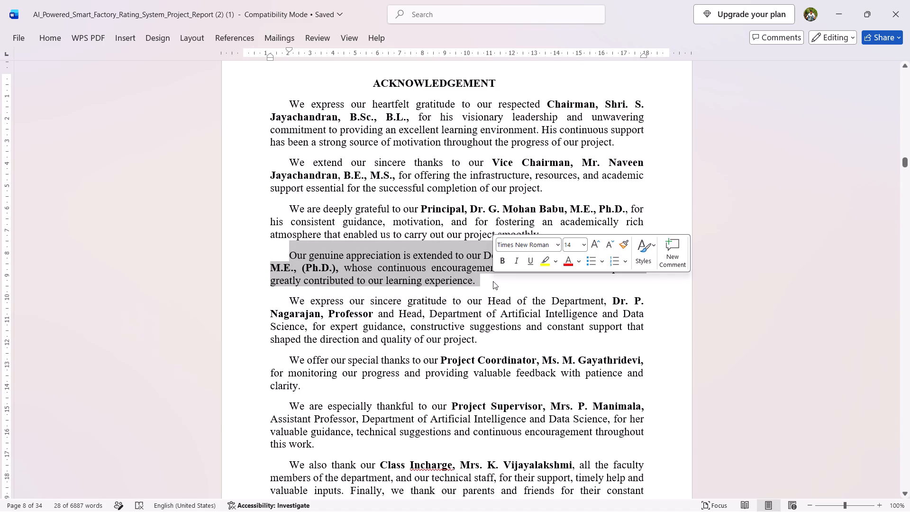
key("BackSpace")
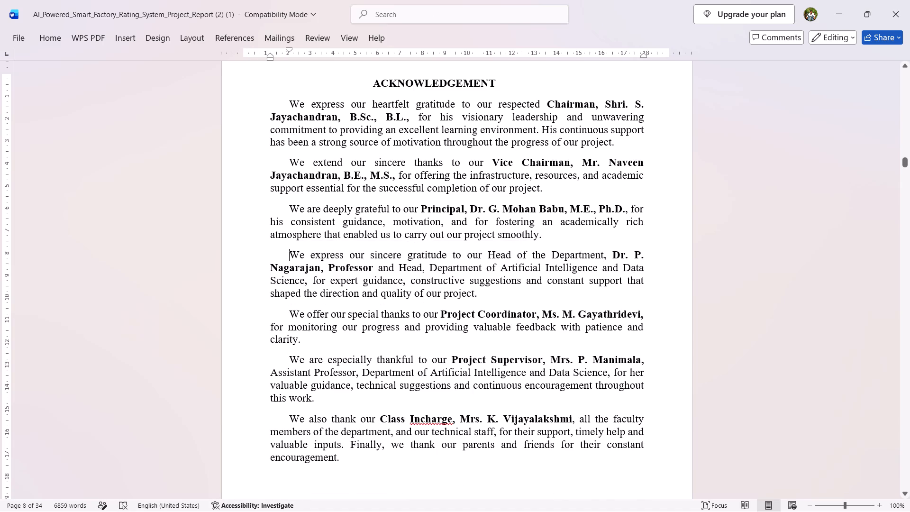
Delete the closing Acknowledgement paragraph that thanks the Class Incharge, faculty members, technical staff, parents and friends.
scroll(475, 328, "down", 3)
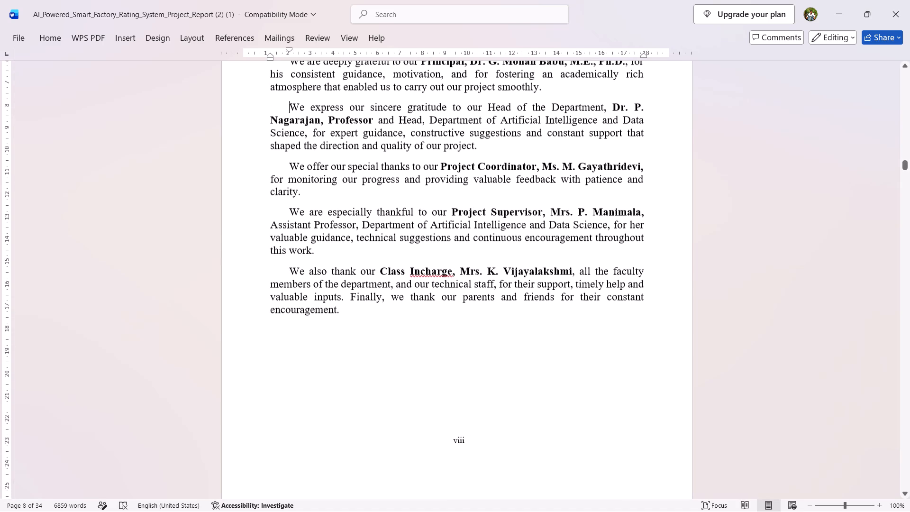
left_click_drag(351, 314, 290, 283)
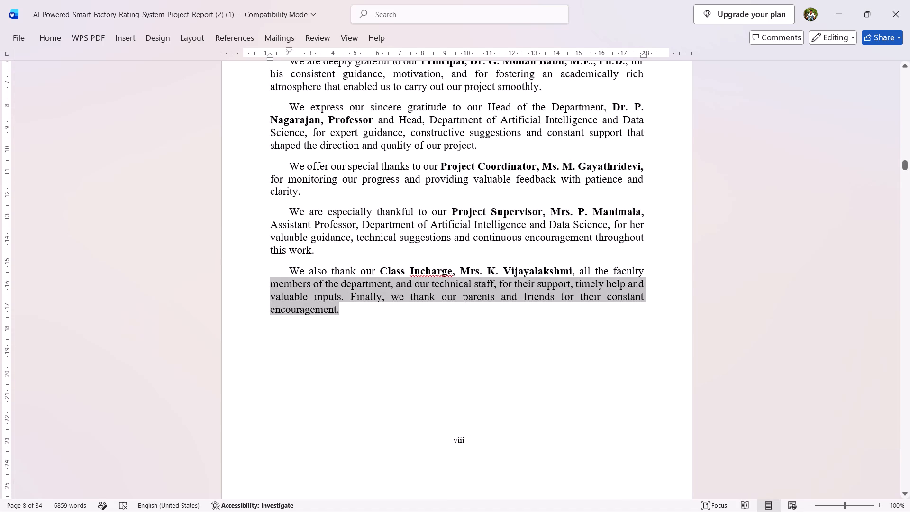
left_click_drag(290, 283, 284, 273)
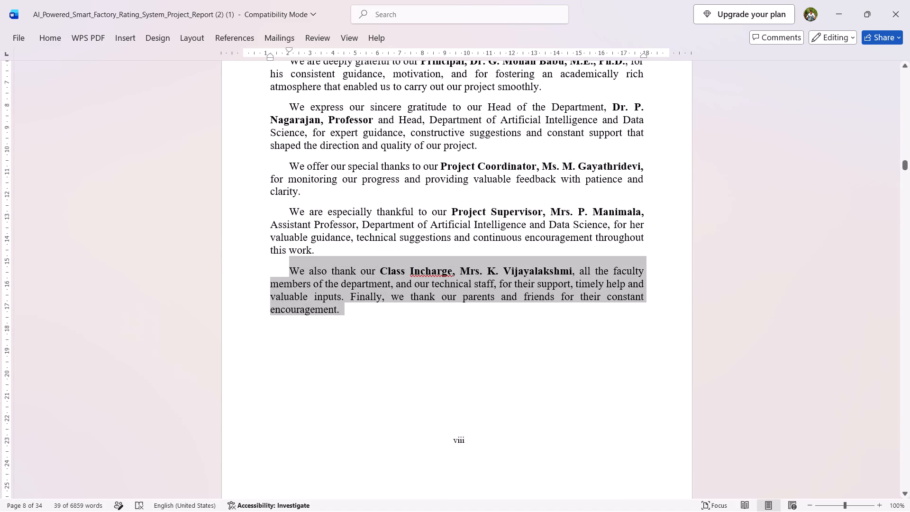
key("BackSpace")
Insert nine blank lines below the remaining Acknowledgement text to move the page number viii down towards the page's bottom.
left_click(404, 331)
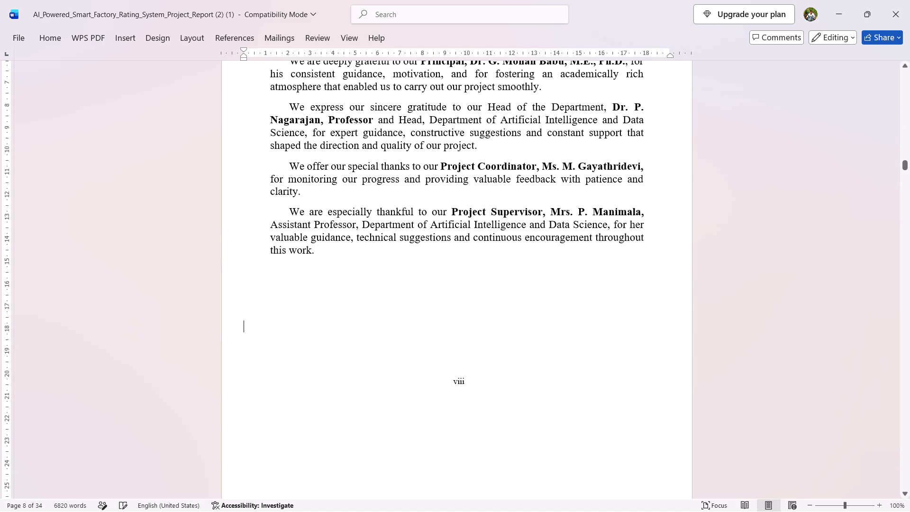
key("Return")
key("Return")
key("Return")
key("Return")
key("Return")
key("Return")
key("Return")
key("Return")
scroll(404, 331, "down", 1)
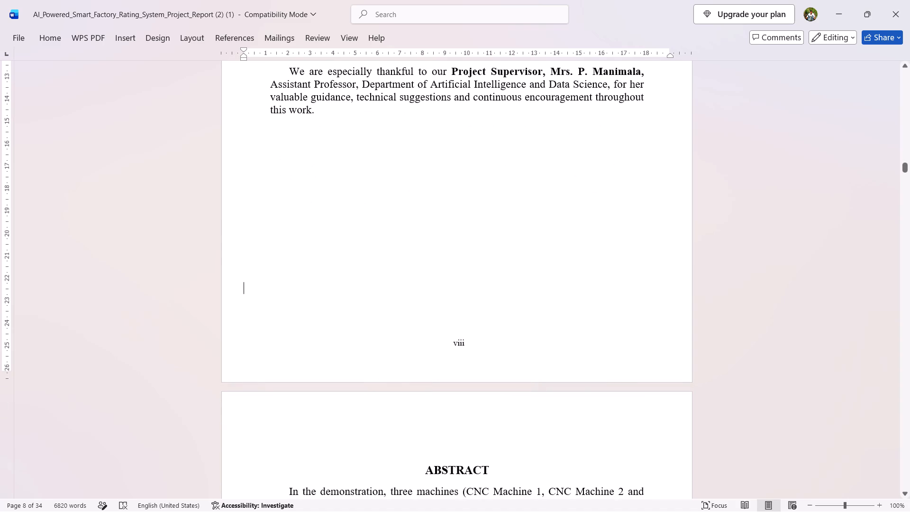
key("Return")
Check the layout of the Acknowledgement and Abstract pages, and return to the Acknowledgement heading.
scroll(404, 331, "down", 8)
scroll(404, 331, "up", 1)
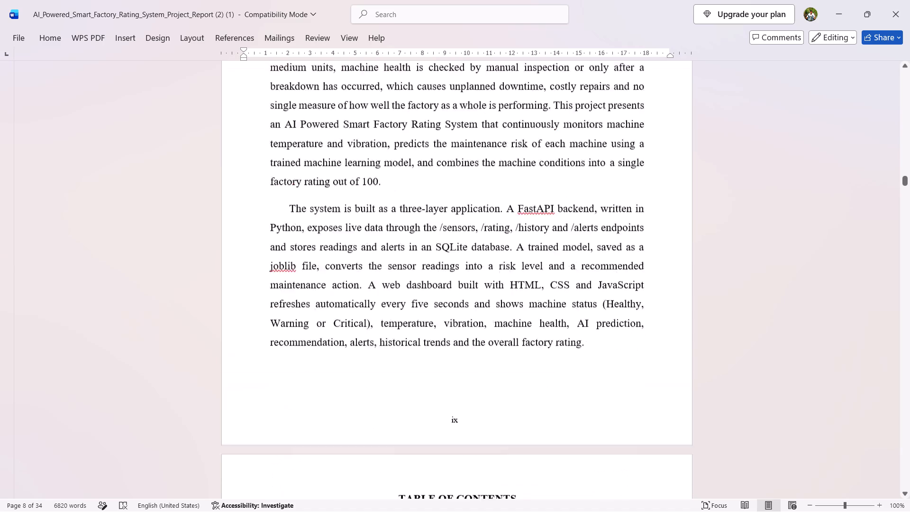
scroll(404, 331, "up", 2)
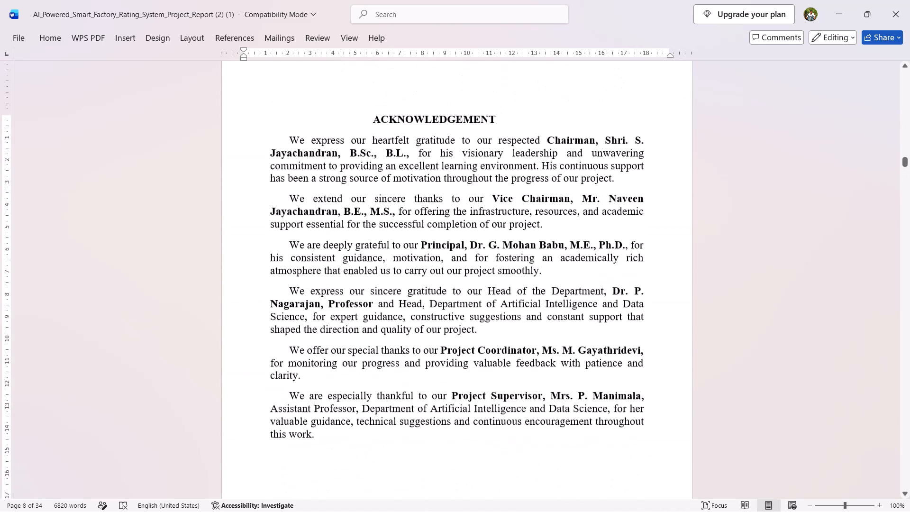
scroll(404, 331, "up", 1)
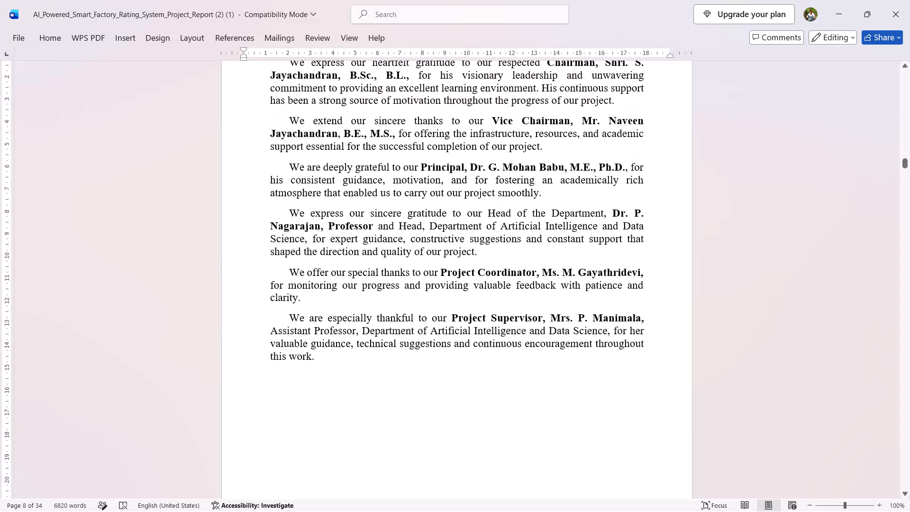
scroll(404, 331, "up", 3)
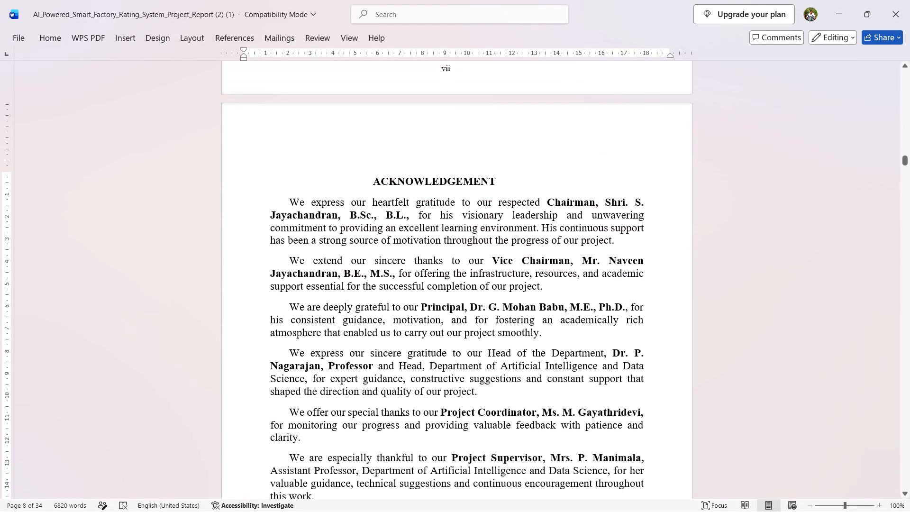
scroll(404, 331, "down", 1)
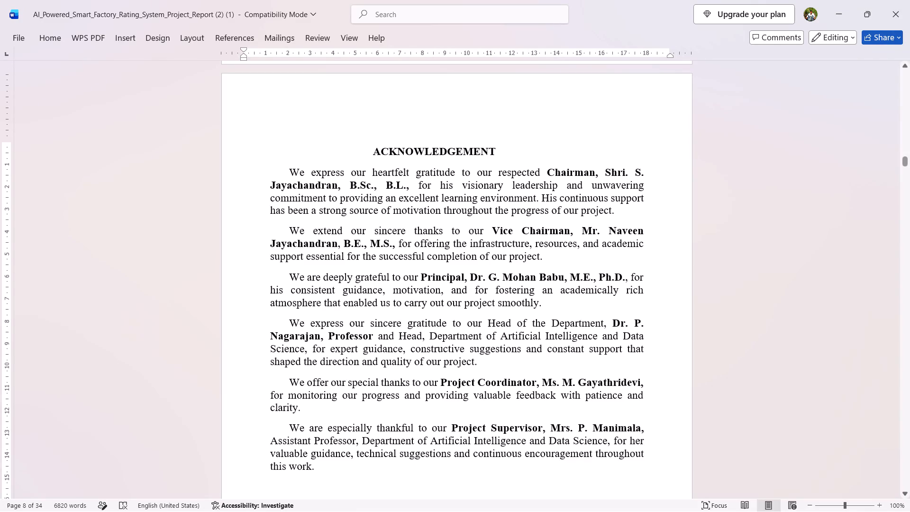
In the Head of the Department paragraph, replace the word "Professor" after the name with "M.E.,".
left_click(373, 336)
key("BackSpace")
key("BackSpace")
key("BackSpace")
key("BackSpace")
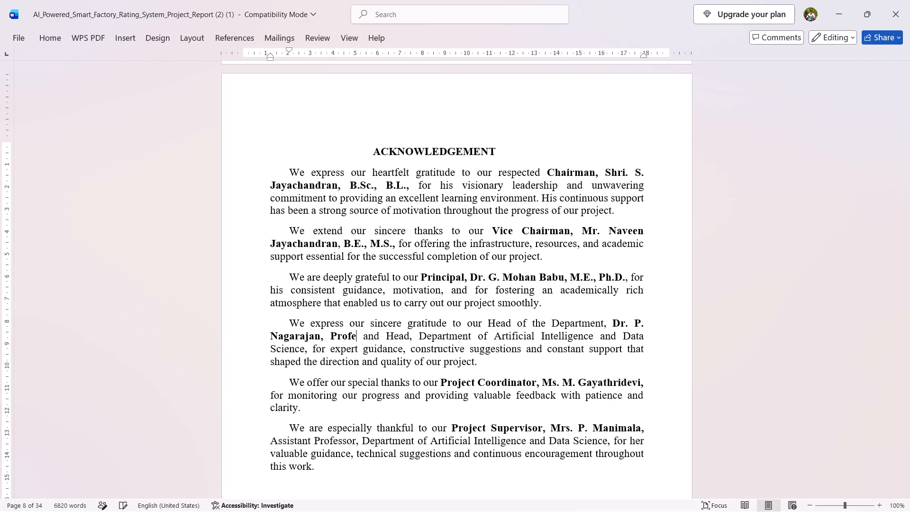
key("BackSpace")
key("BackSpace")
key("BackSpace")
key("BackSpace")
key("BackSpace")
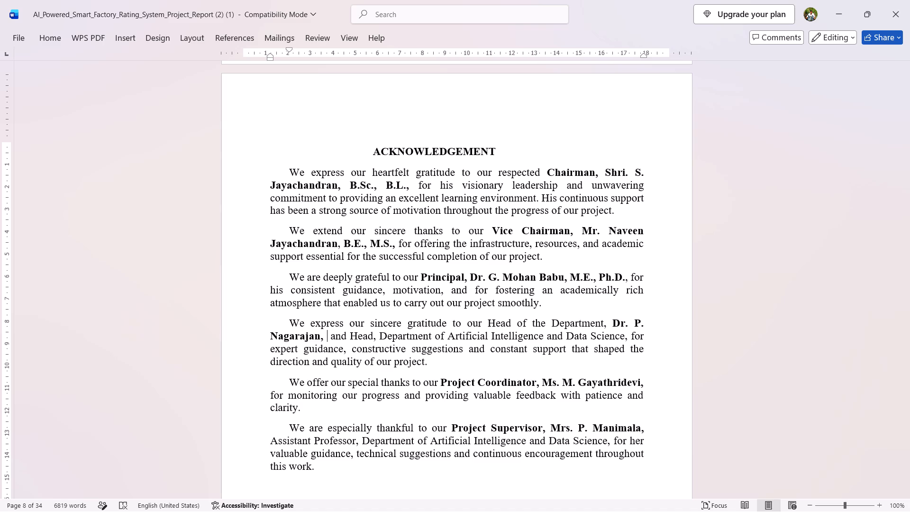
type("M.E")
type(".")
key("space")
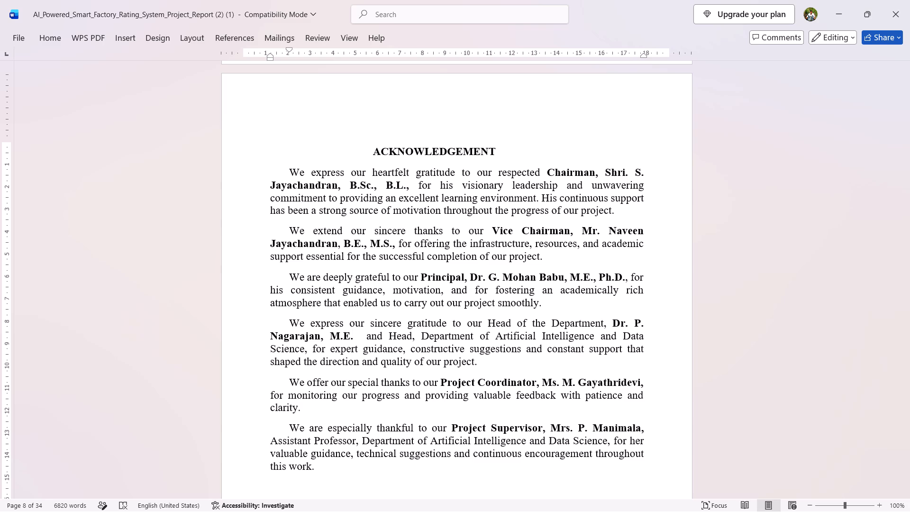
key("BackSpace")
type(",")
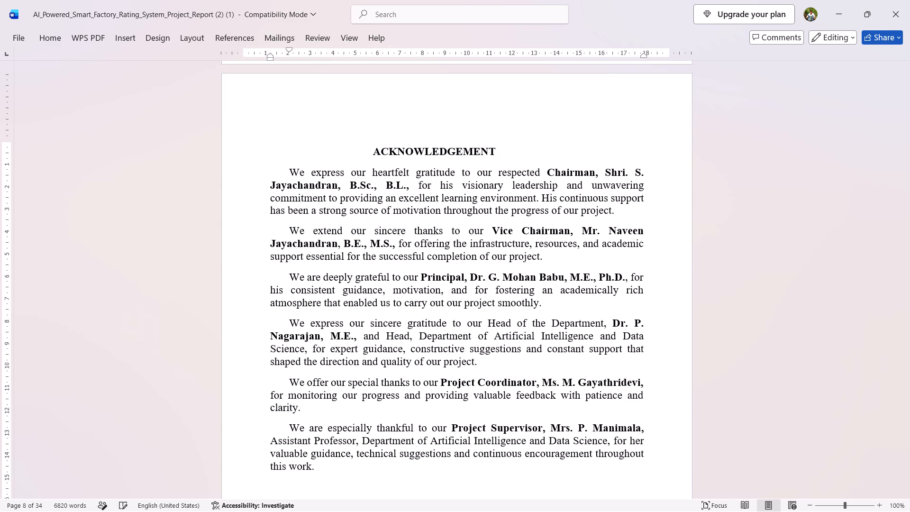
Add the qualification "Ph.D.," after "M.E.," in the Head of the Department paragraph.
key("space")
key("p")
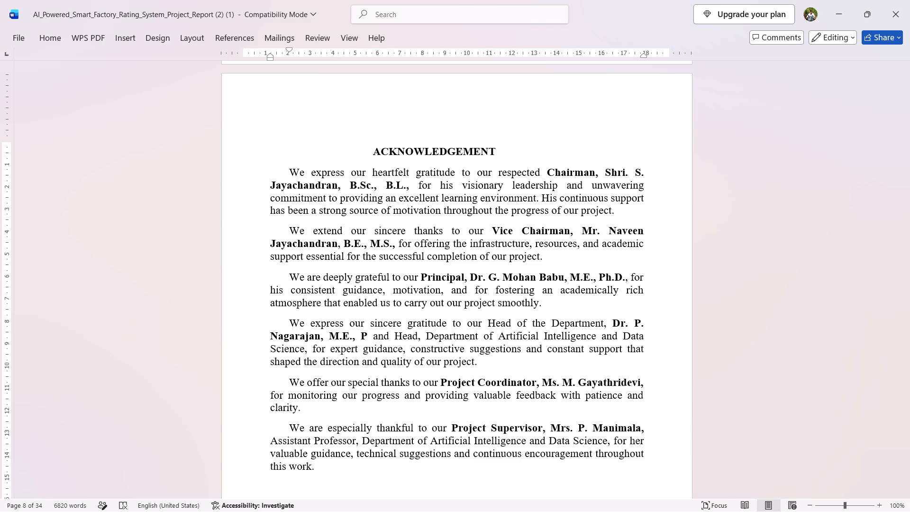
key("h")
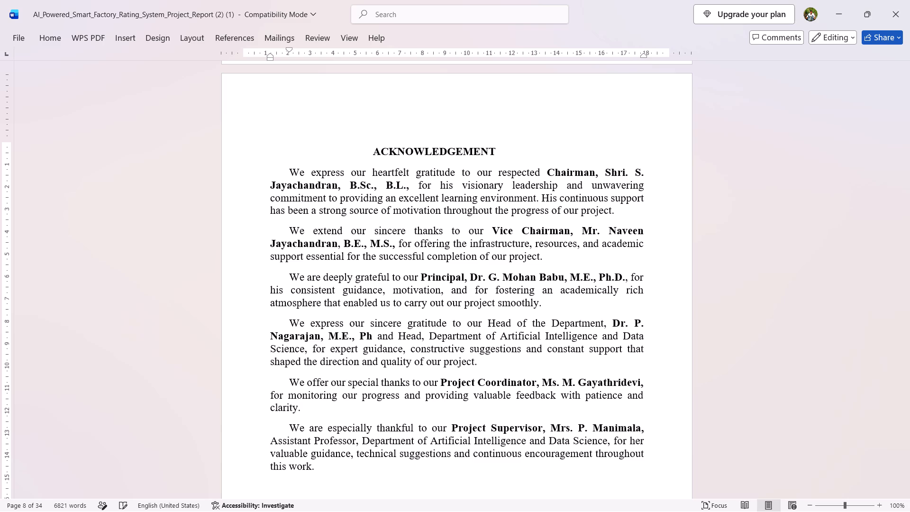
key("d")
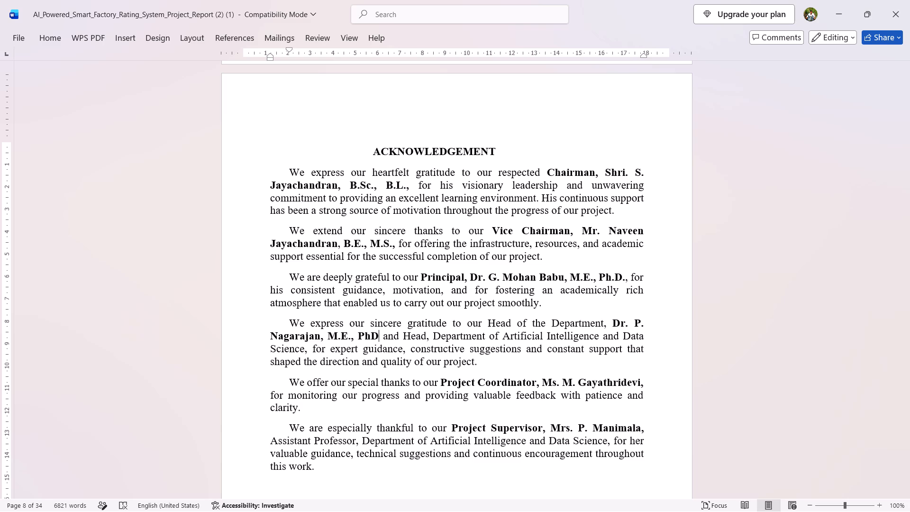
key("Left")
key("Left")
key("Right")
key("period")
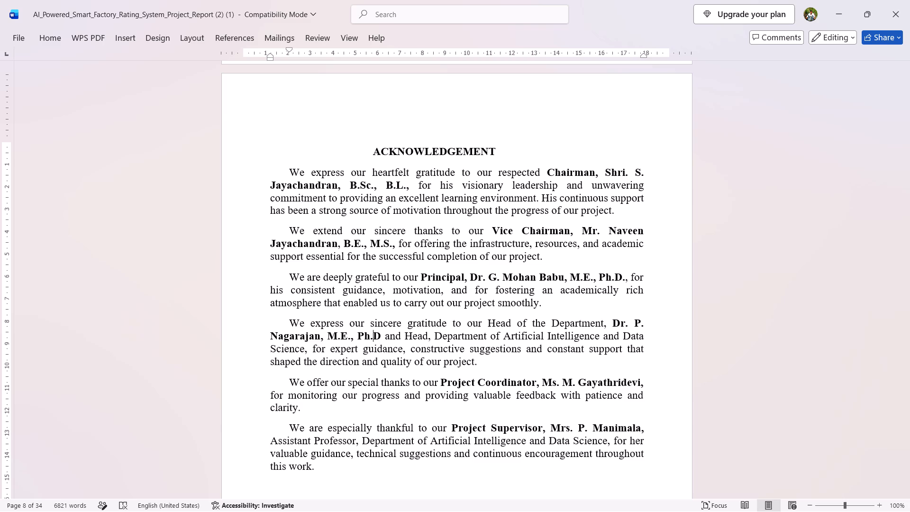
key("Right")
type(".,")
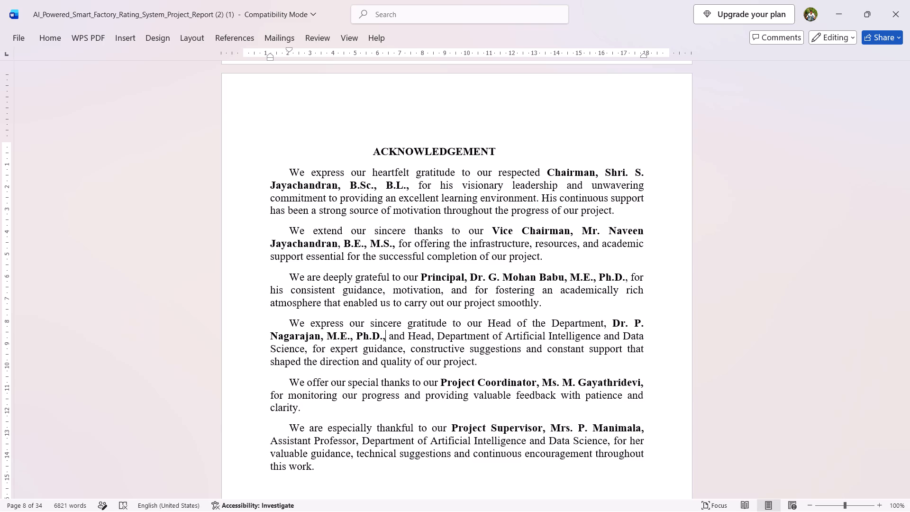
In the Project Coordinator paragraph of the Acknowledgement, add the qualification "B.E.," after the coordinator's name.
left_click(646, 383)
key("b")
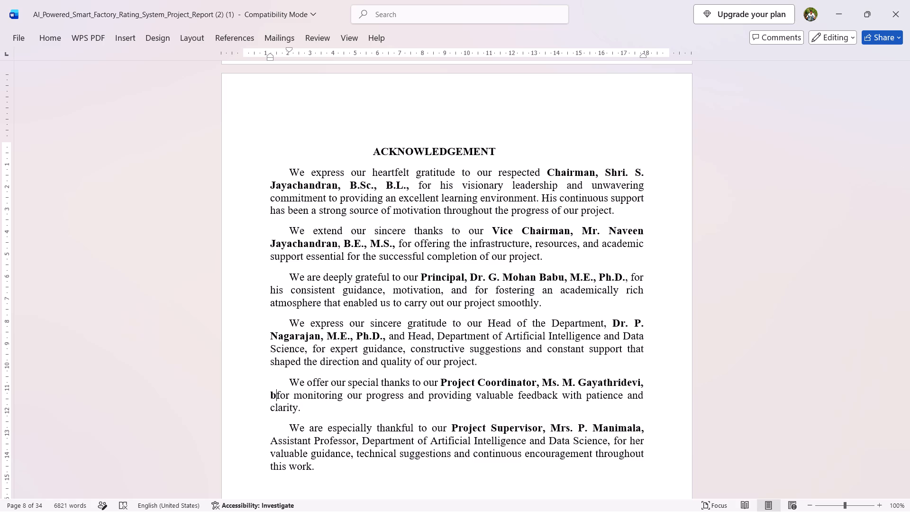
key("BackSpace")
key("b")
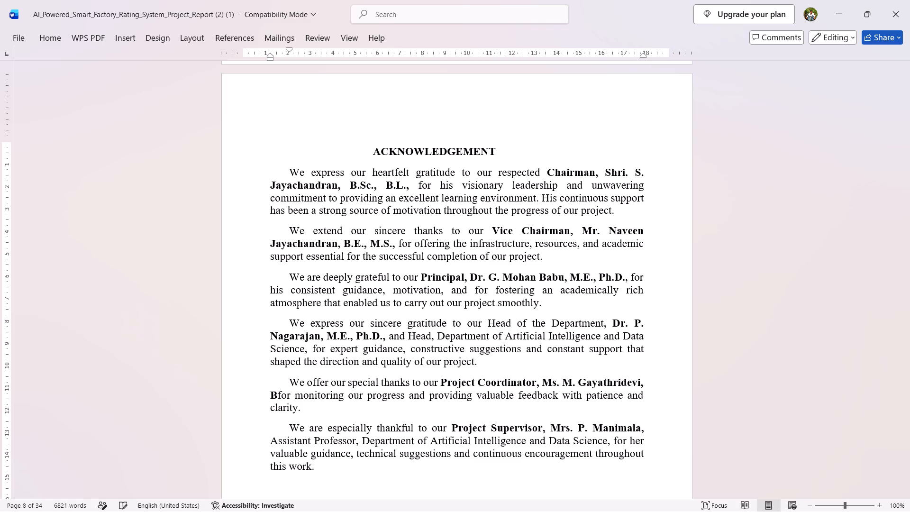
type(".E")
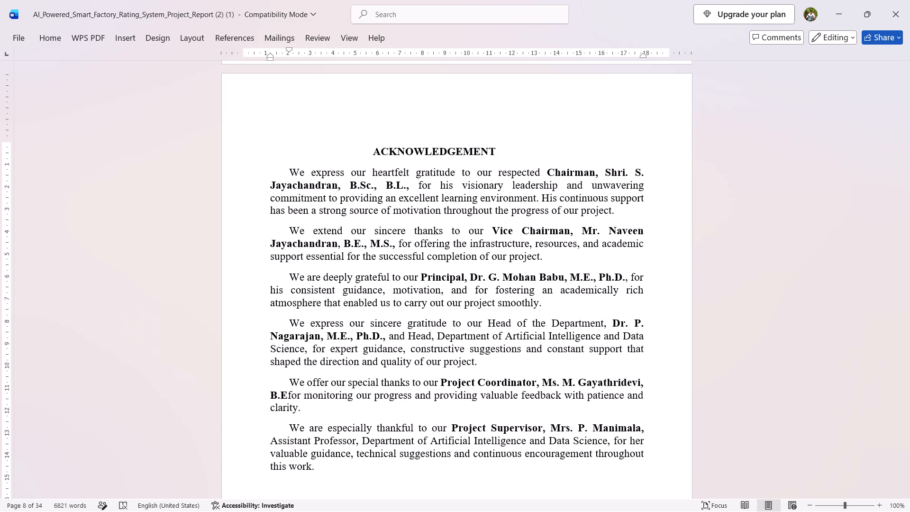
type(".,")
key("space")
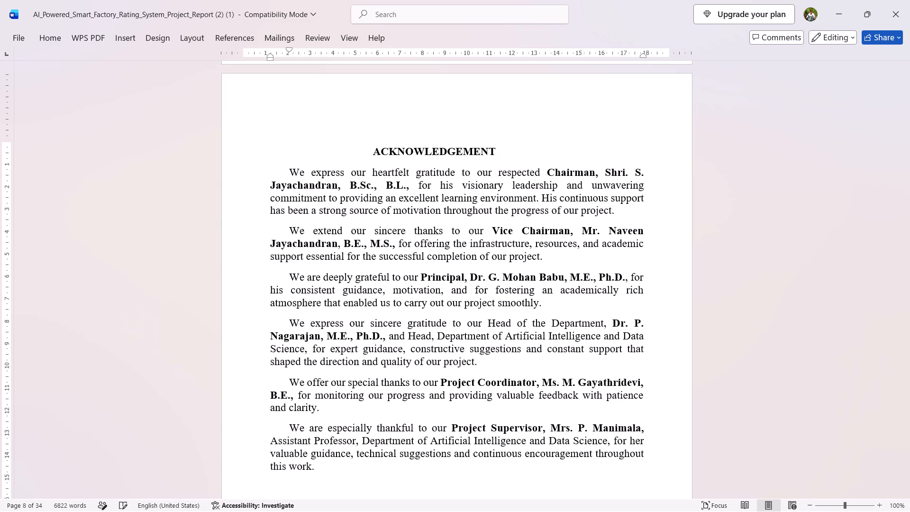
Add the qualification "M.Tech.," after "B.E.," in the Project Coordinator paragraph.
key("m")
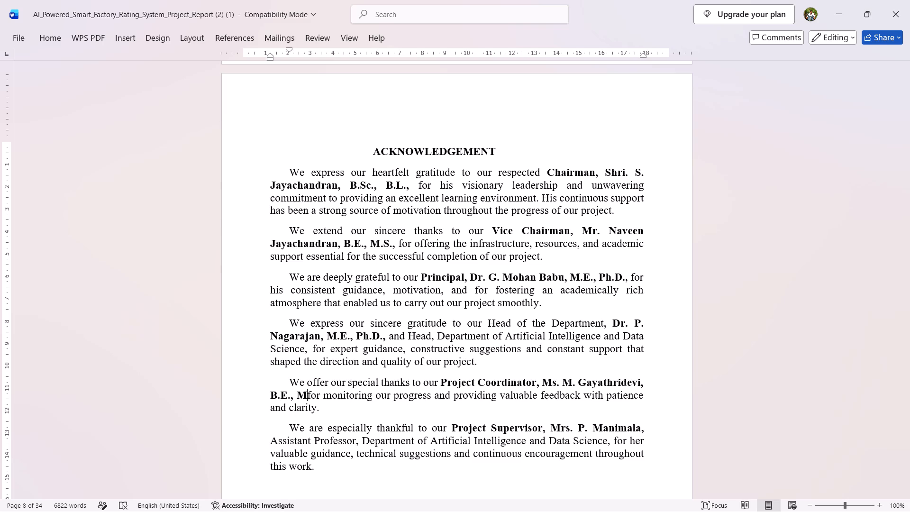
type(".E")
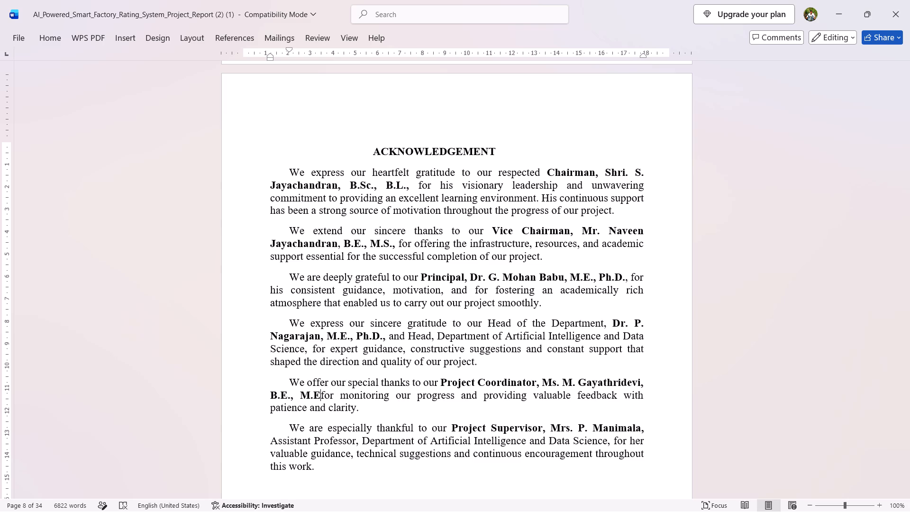
key("BackSpace")
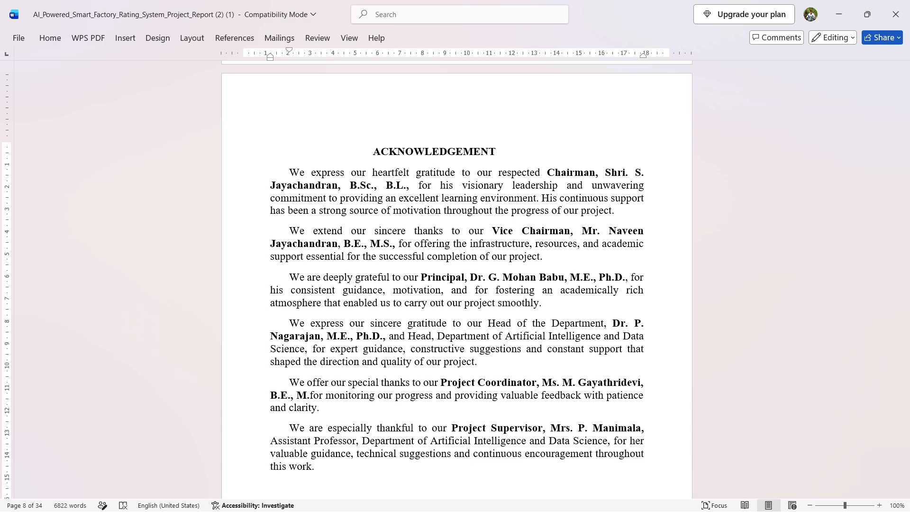
key("t")
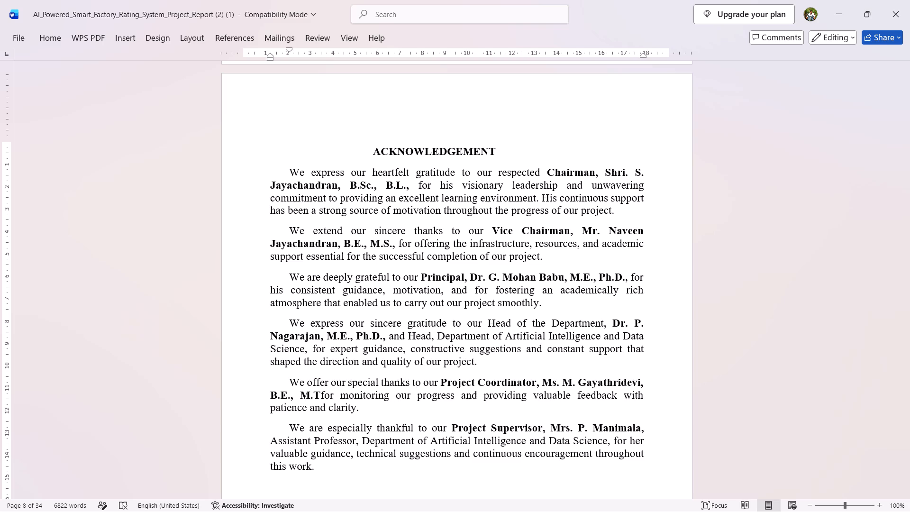
type("ech")
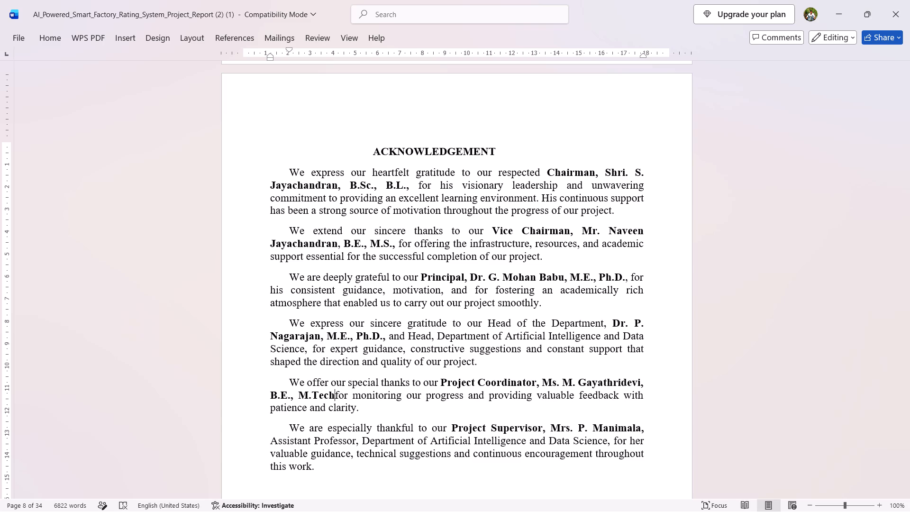
type("..,")
key("space")
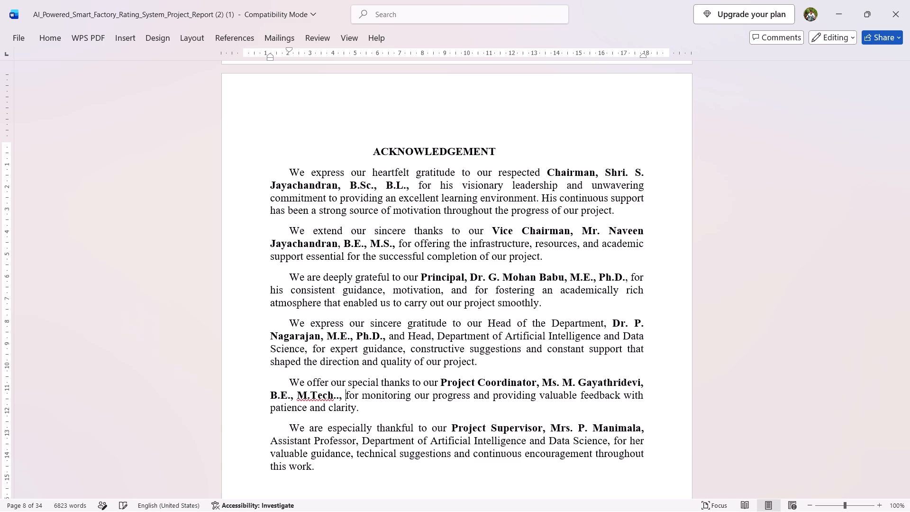
key("Left")
key("Left")
key("BackSpace")
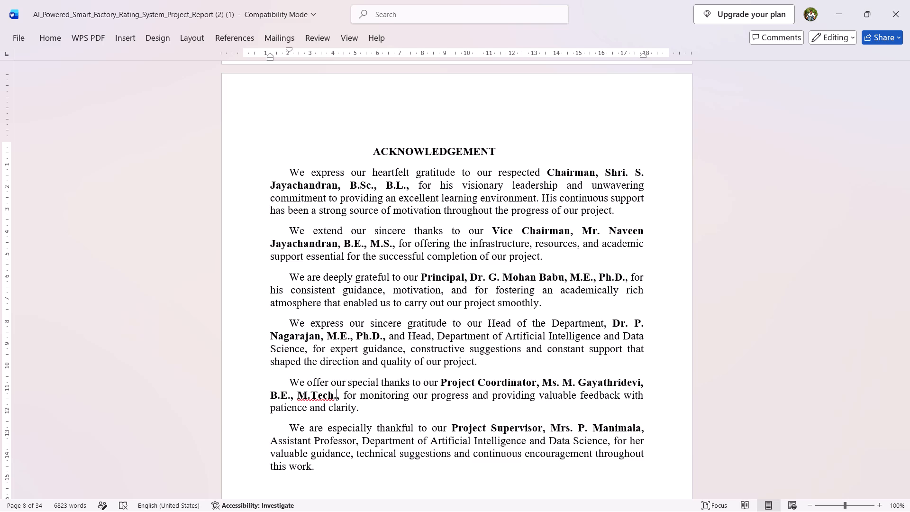
key("Right")
Insert a space between "M." and "Tech.," in the Project Coordinator's qualifications.
key("Left")
key("Left")
key("Left")
key("Left")
key("Left")
key("Left")
key("space")
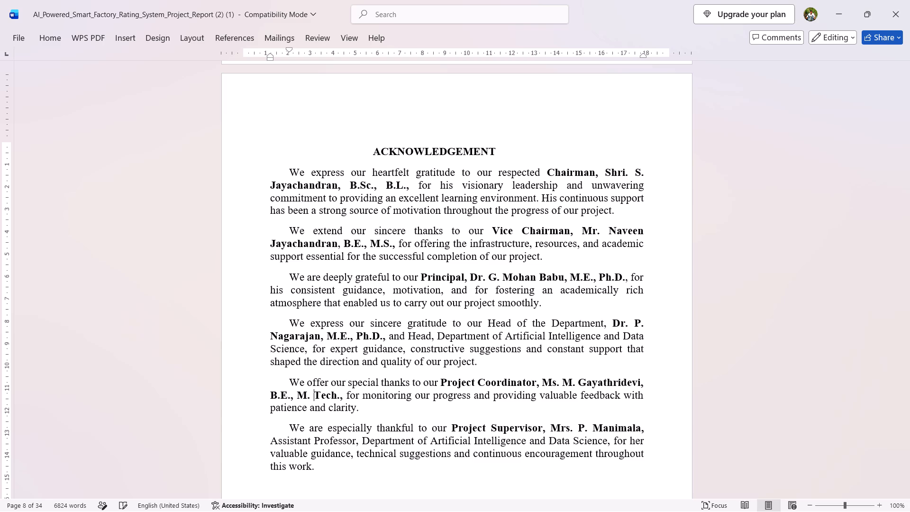
key("Right")
key("Right")
key("Right")
key("Right")
key("Right")
key("Right")
key("Right")
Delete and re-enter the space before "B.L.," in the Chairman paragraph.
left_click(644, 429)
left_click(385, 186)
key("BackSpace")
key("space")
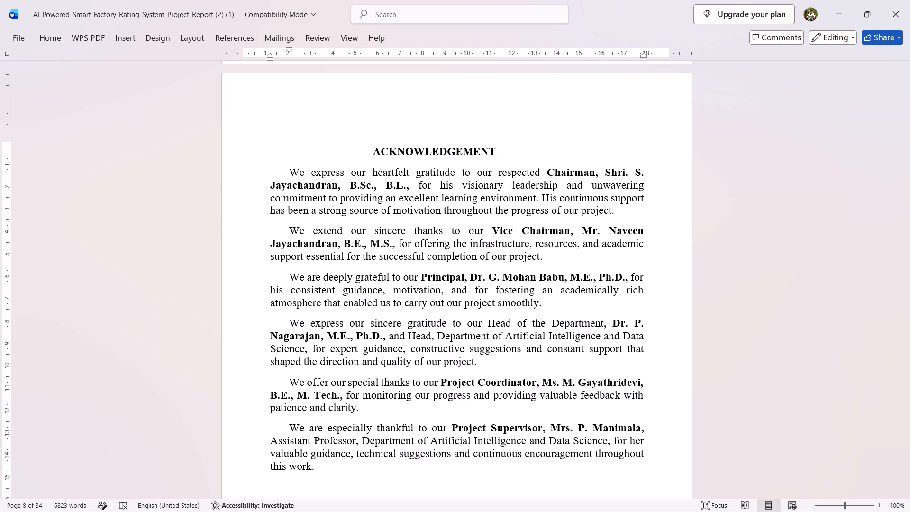
Check the page layout from the Acknowledgement through the Abstract to the Table of Contents, and go back to the Bonafide Certificate.
scroll(385, 186, "down", 4)
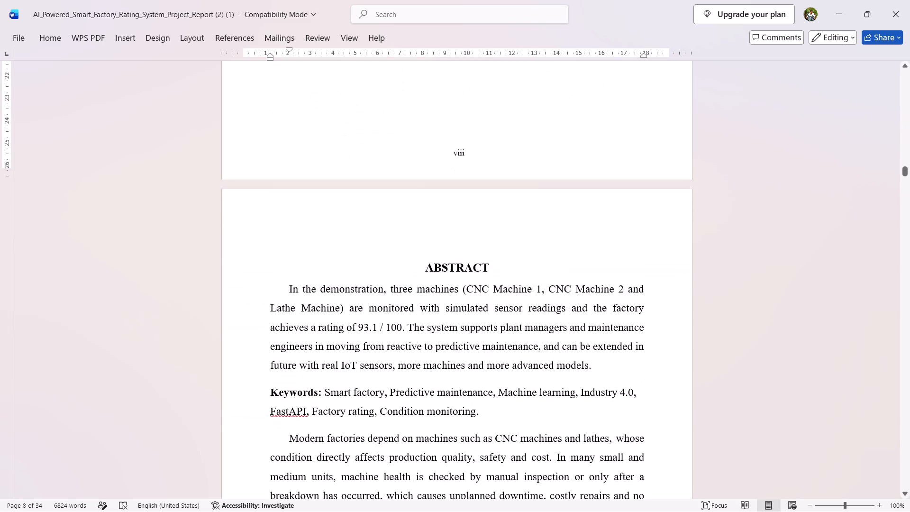
scroll(385, 186, "right", 1)
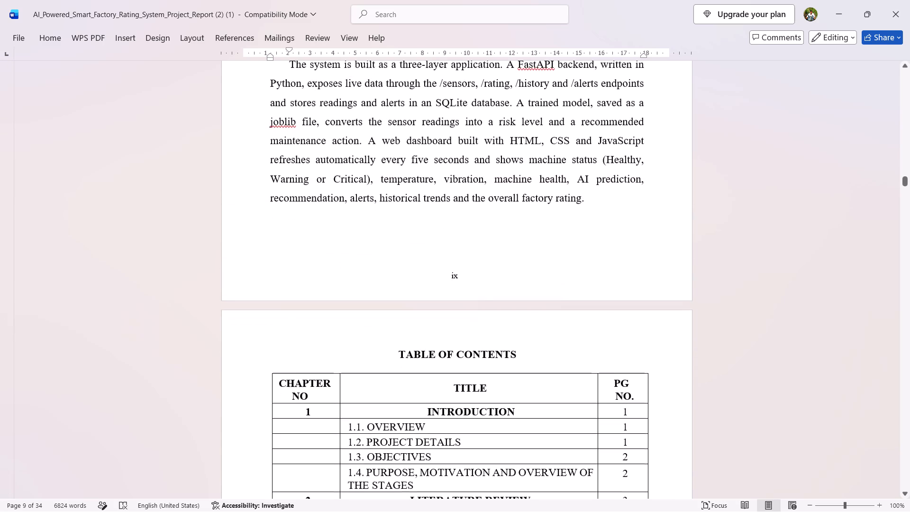
scroll(385, 186, "up", 6)
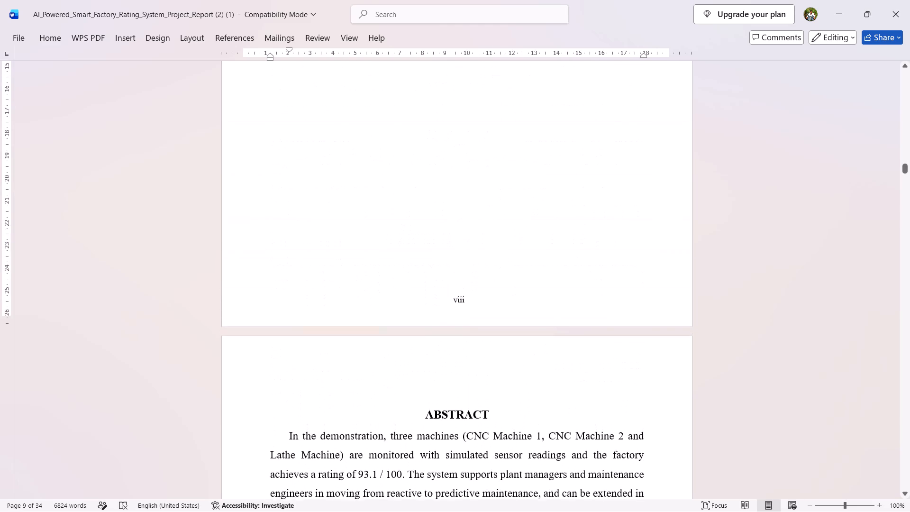
scroll(385, 186, "up", 1)
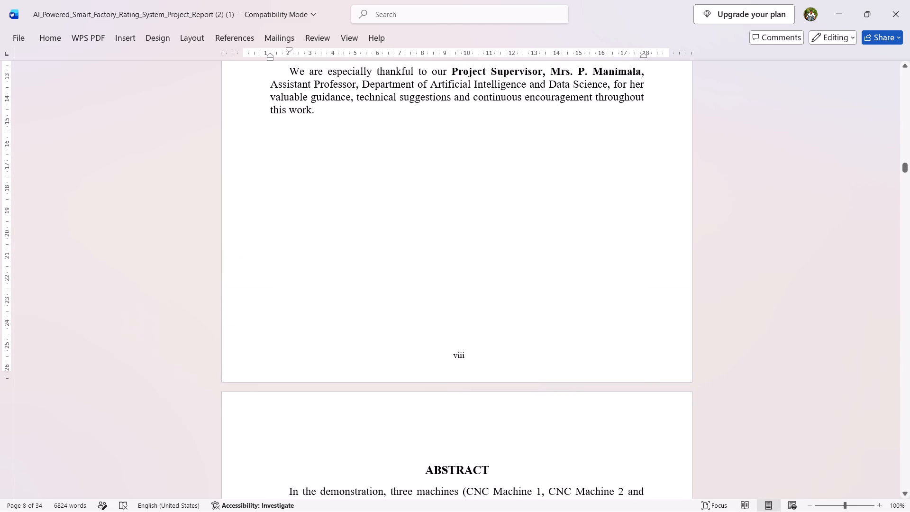
scroll(548, 275, "up", 3)
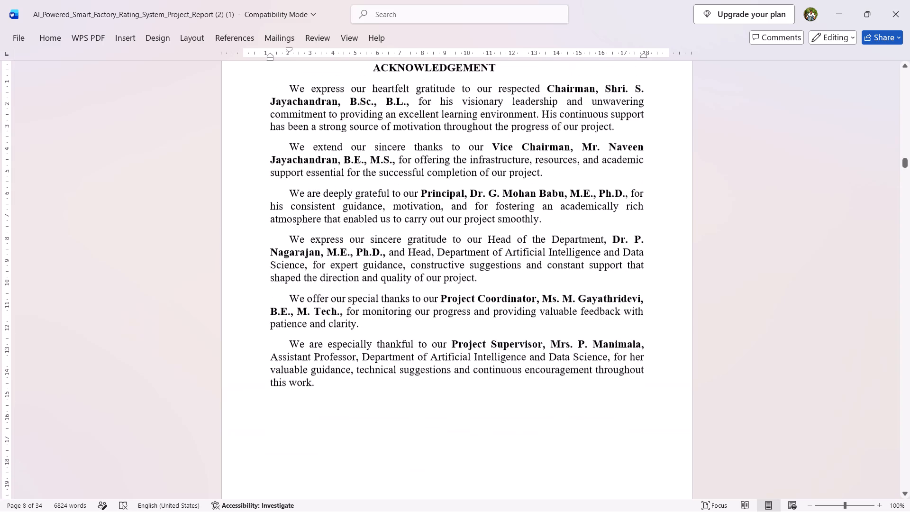
scroll(548, 275, "up", 2)
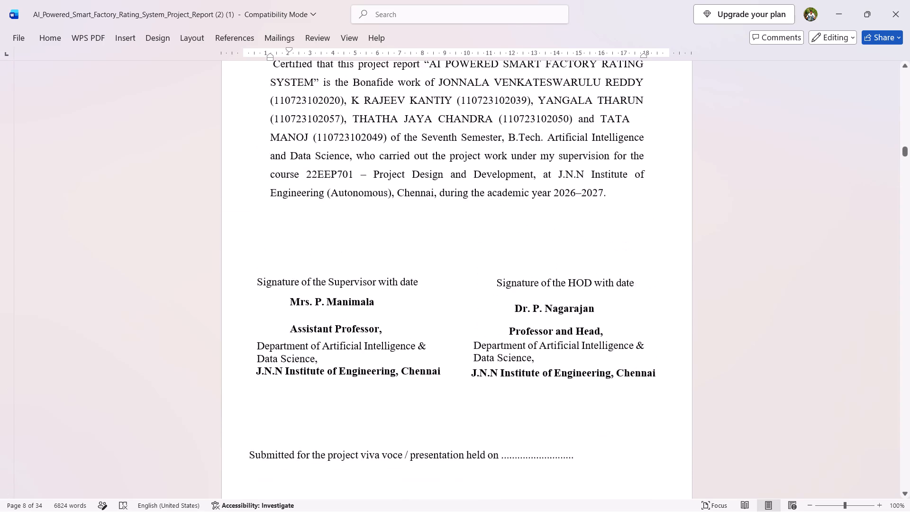
scroll(548, 275, "up", 2)
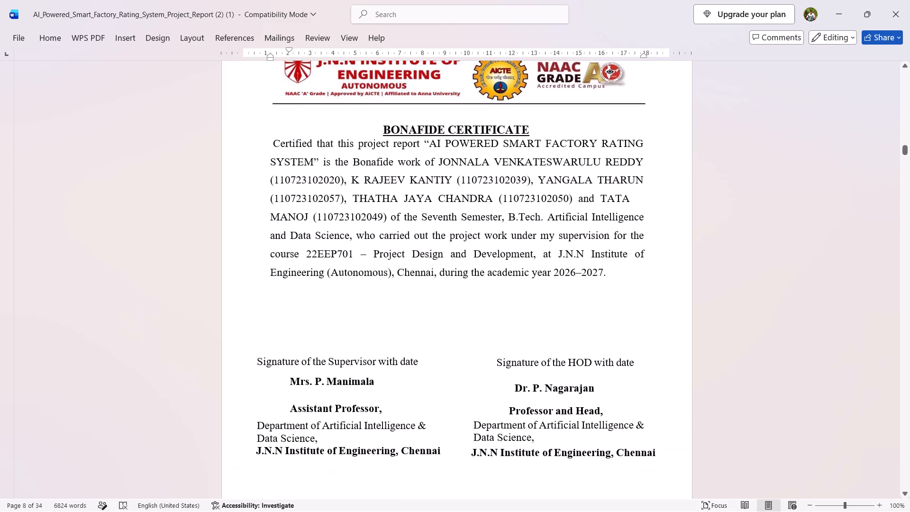
Insert a blank line between the Bonafide Certificate heading and the certificate text.
left_click(545, 123)
key("Return")
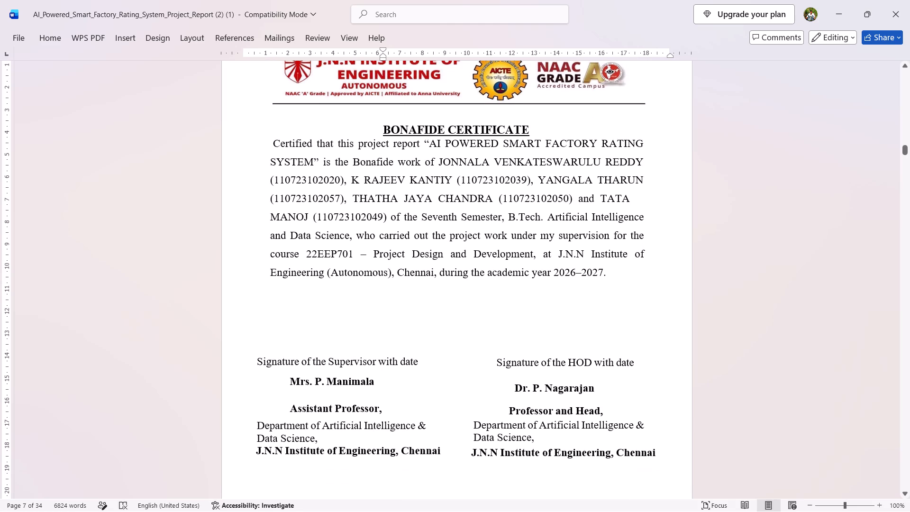
Delete a blank line below the examiner labels to pull page number vii back onto the certificate page.
scroll(545, 123, "down", 7)
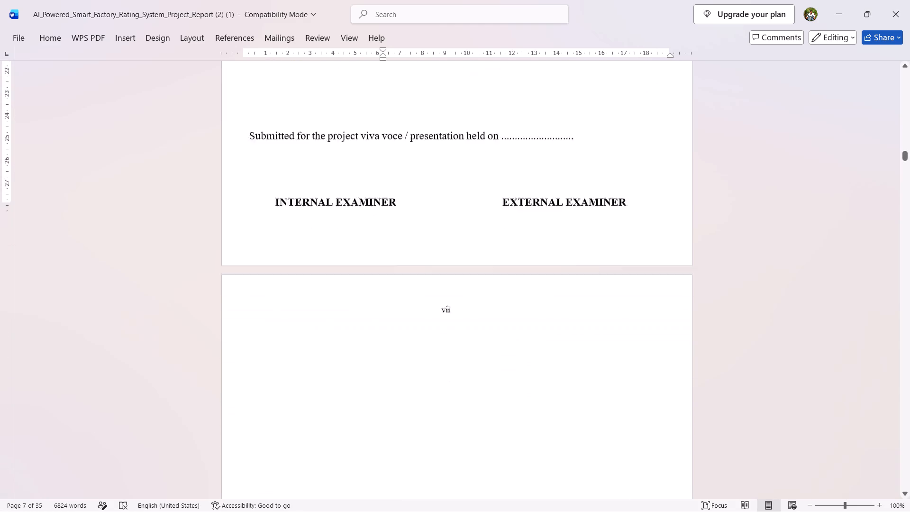
scroll(545, 123, "down", 1)
scroll(545, 123, "up", 1)
scroll(545, 123, "down", 1)
scroll(545, 123, "up", 1)
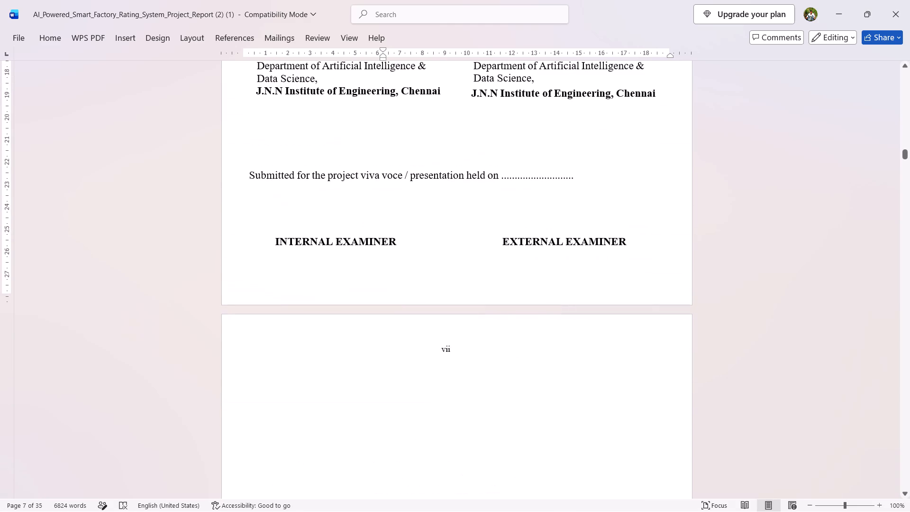
scroll(545, 123, "down", 1)
left_click(439, 277)
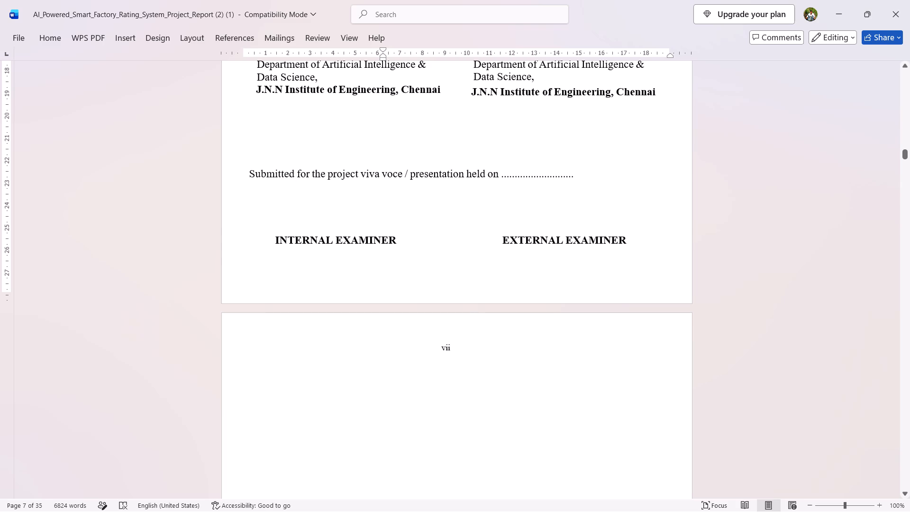
key("BackSpace")
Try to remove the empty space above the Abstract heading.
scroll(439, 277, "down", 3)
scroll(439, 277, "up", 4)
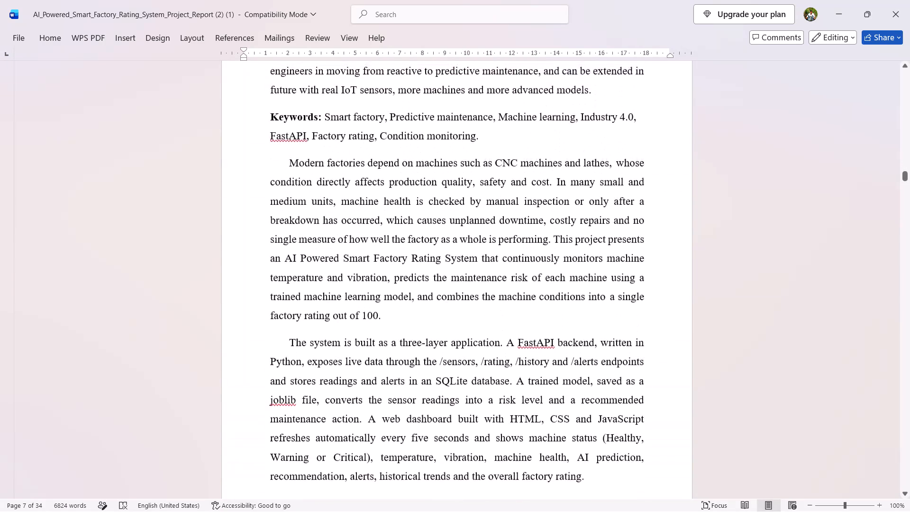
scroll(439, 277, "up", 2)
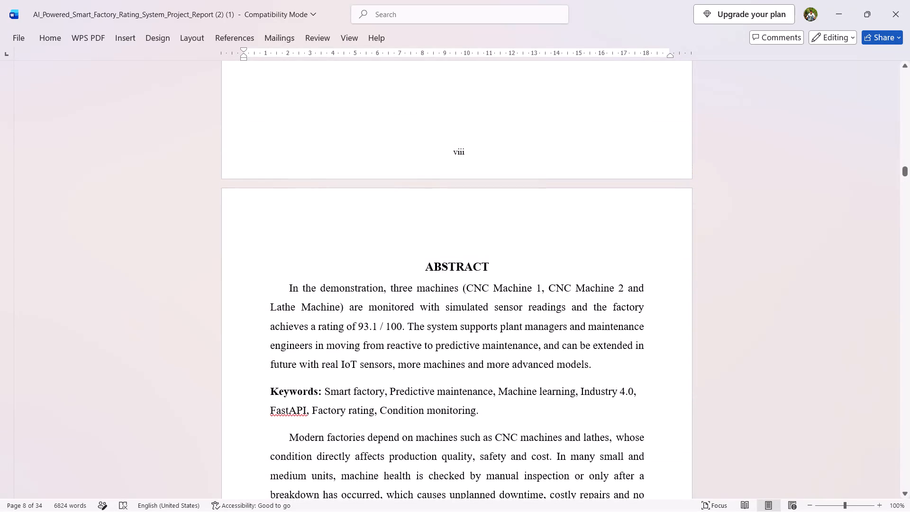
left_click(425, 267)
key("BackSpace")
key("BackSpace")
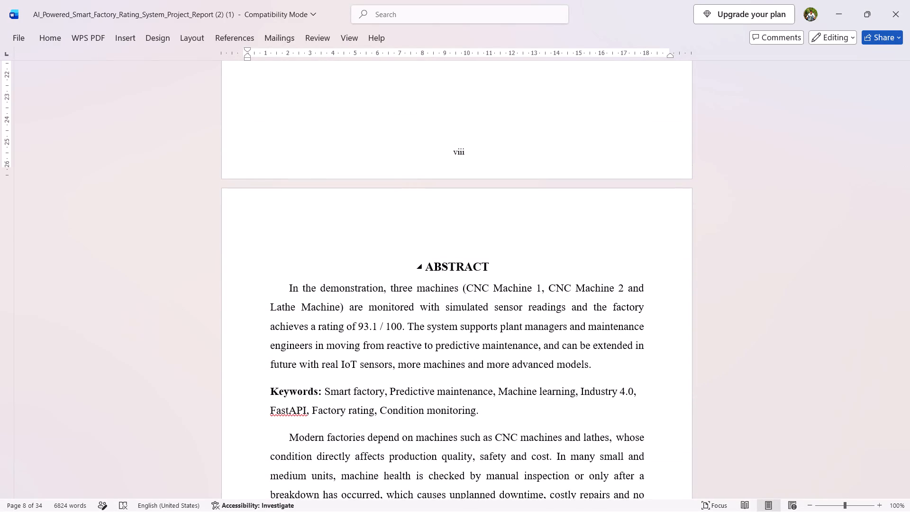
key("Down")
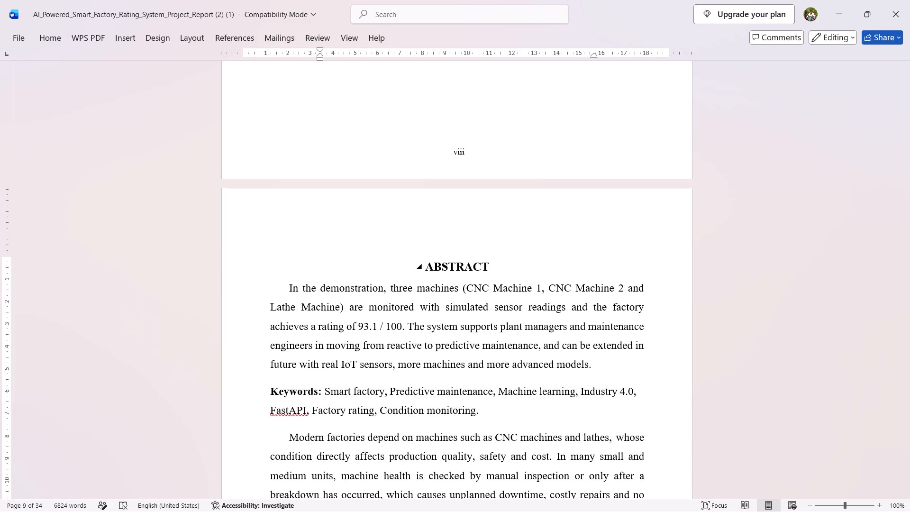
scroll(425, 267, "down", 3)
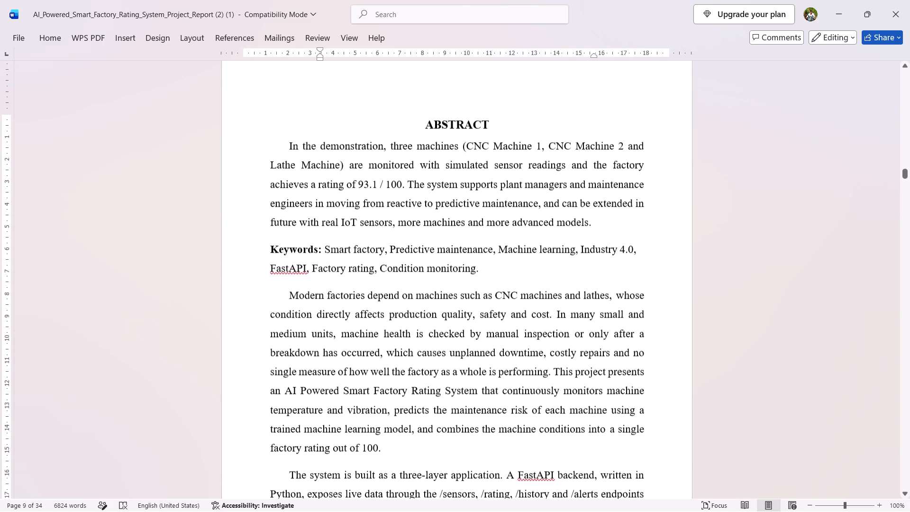
Check the layout from the end of the Abstract through the Table of Contents and the Table of Figures.
scroll(425, 267, "down", 3)
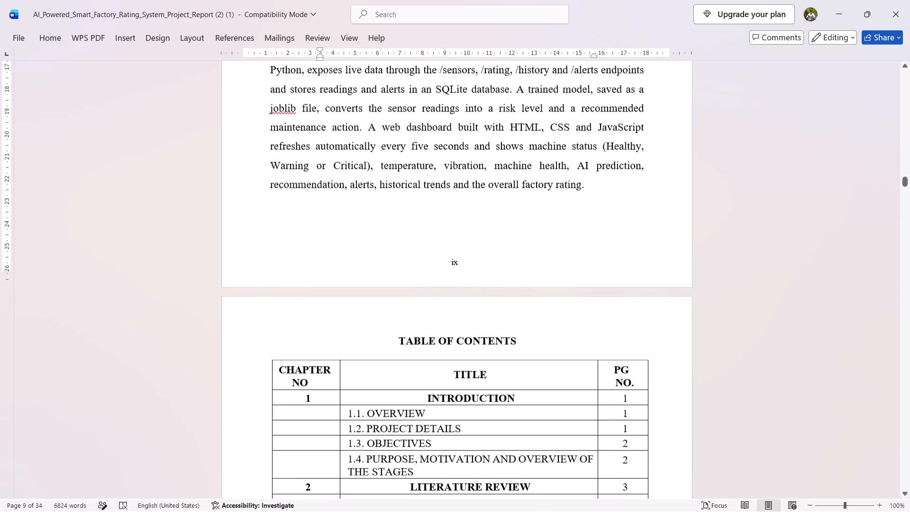
scroll(425, 267, "down", 5)
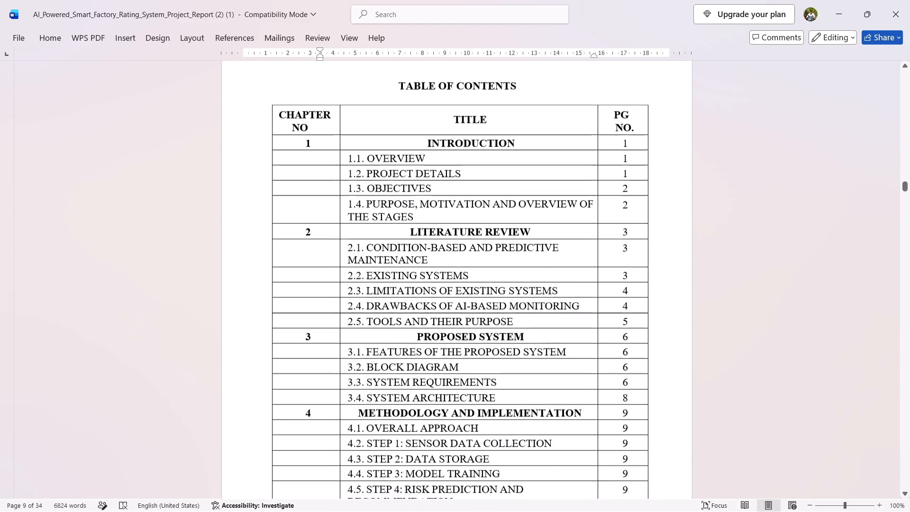
scroll(425, 267, "down", 6)
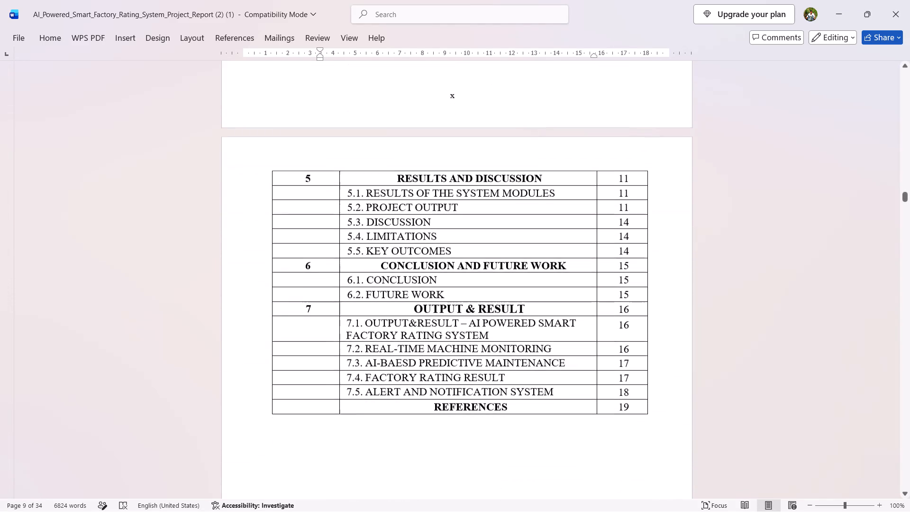
scroll(425, 267, "down", 8)
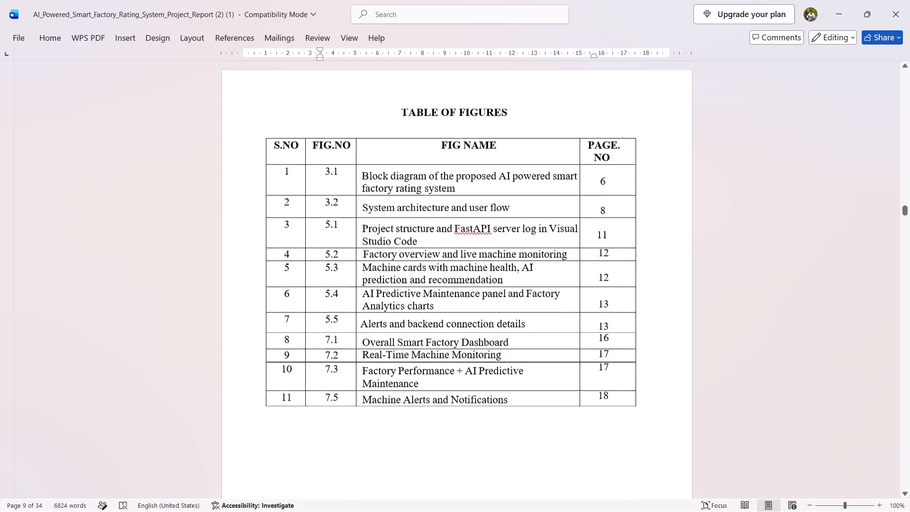
scroll(425, 267, "down", 9)
Review the pages of Chapters 1 to 3, checking page layout, tables, headings and the system architecture diagram.
scroll(425, 267, "down", 1)
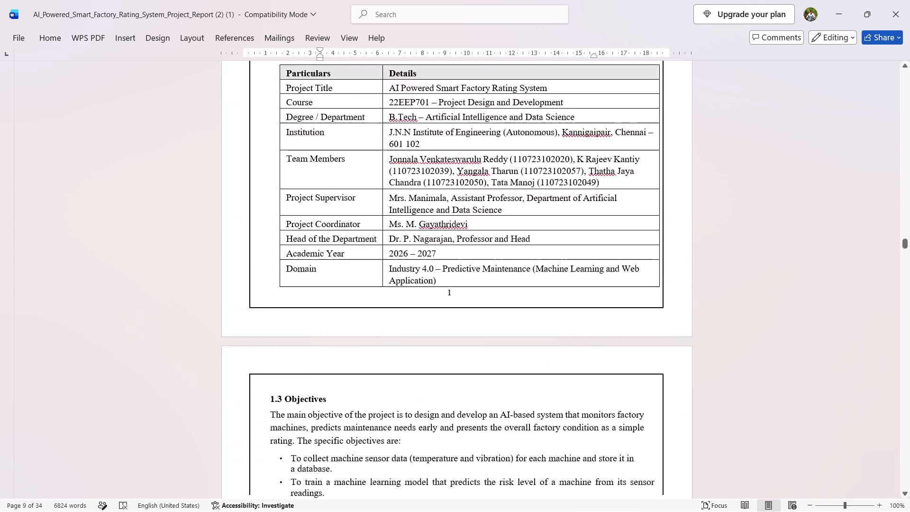
scroll(425, 267, "down", 1)
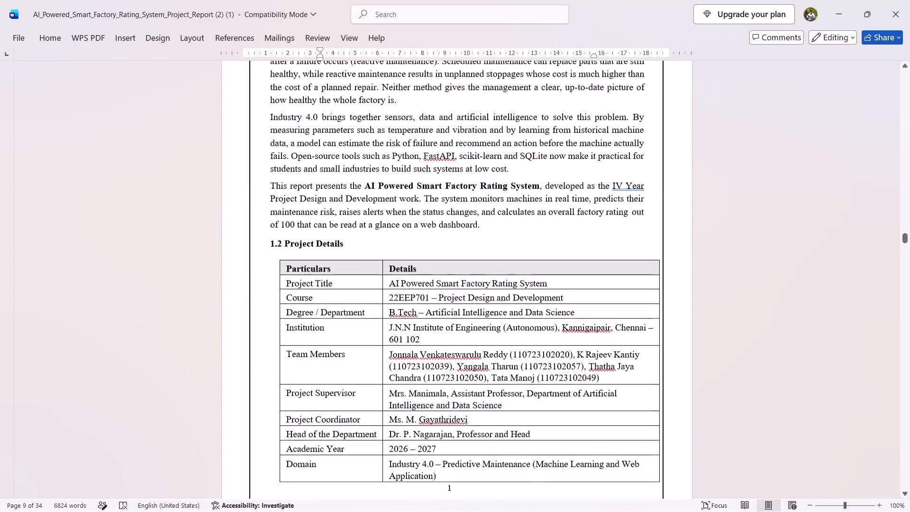
scroll(425, 267, "down", 1)
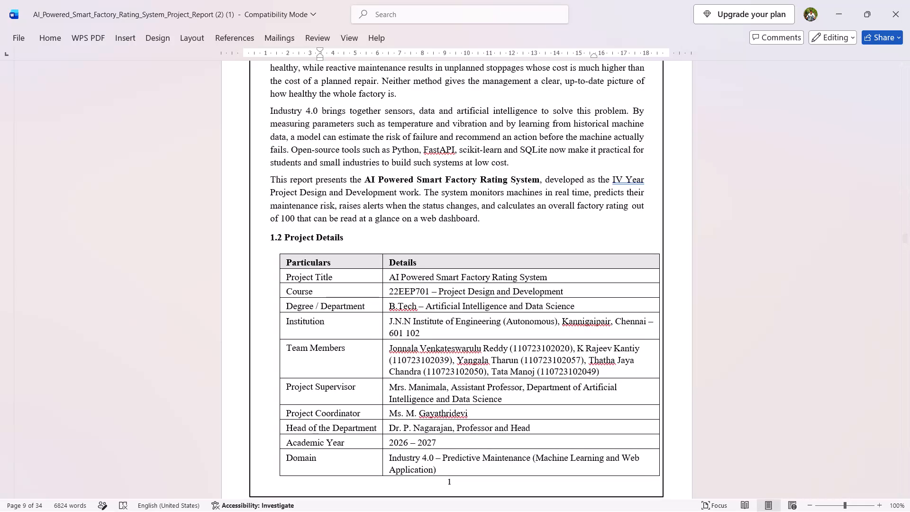
scroll(425, 267, "down", 1)
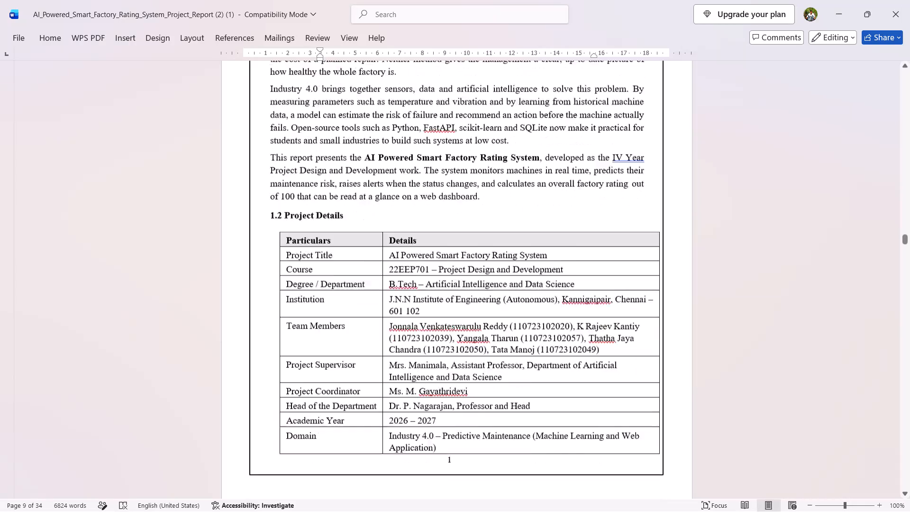
scroll(425, 267, "down", 4)
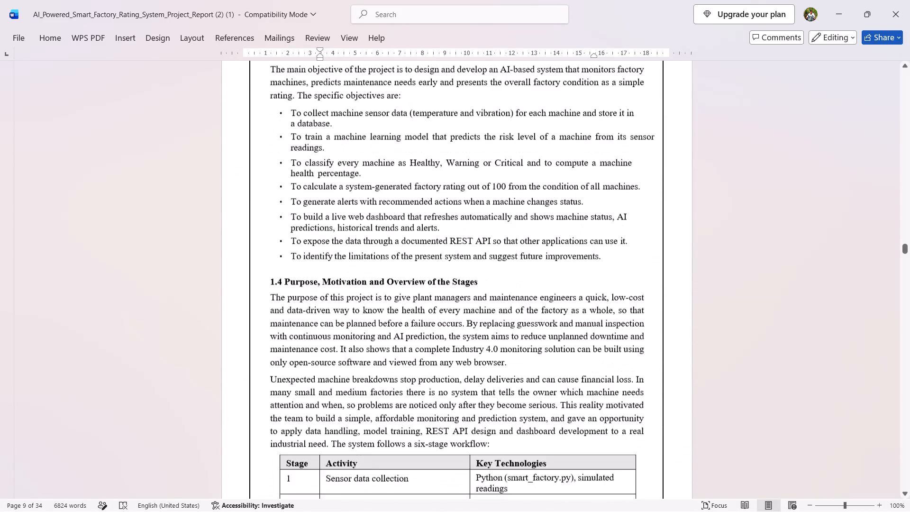
scroll(425, 267, "down", 3)
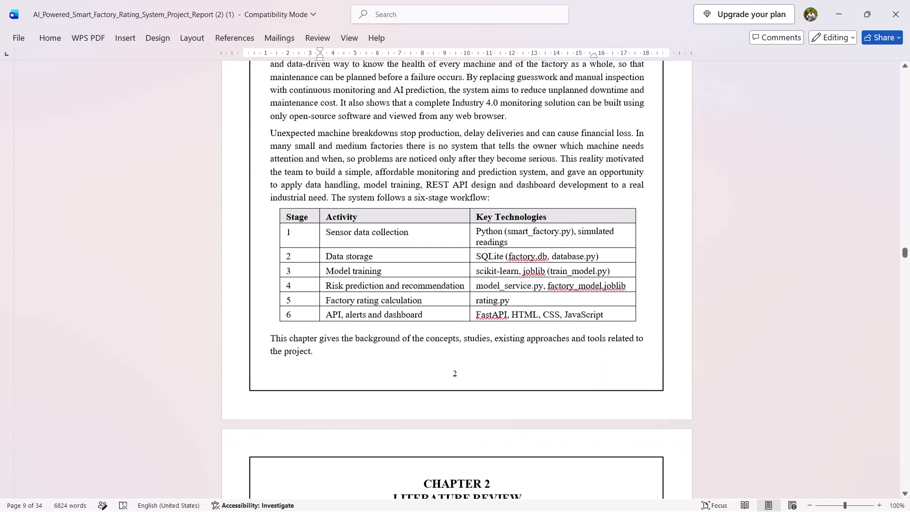
scroll(425, 267, "down", 8)
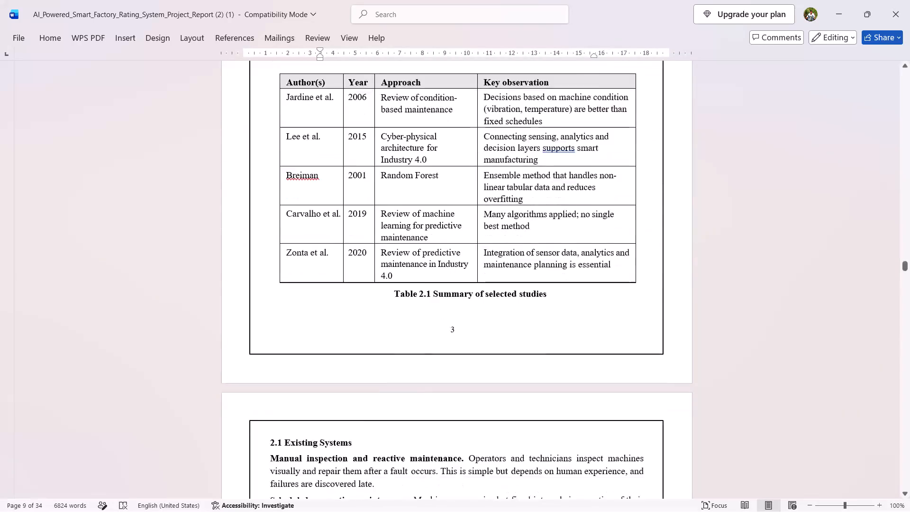
scroll(425, 267, "down", 6)
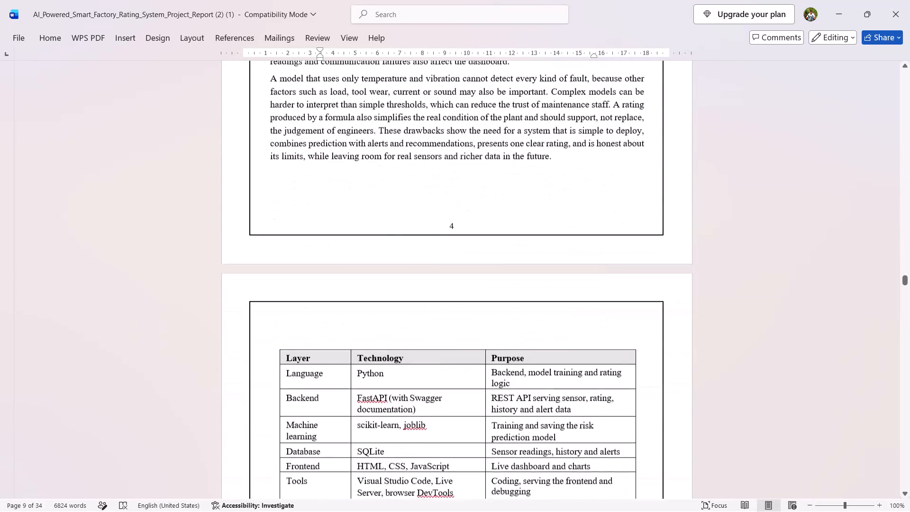
scroll(425, 267, "down", 6)
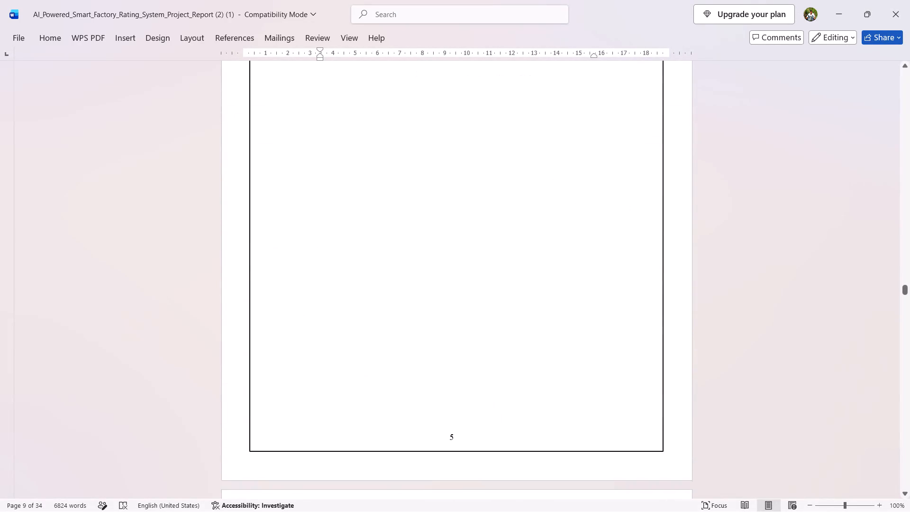
scroll(425, 267, "down", 9)
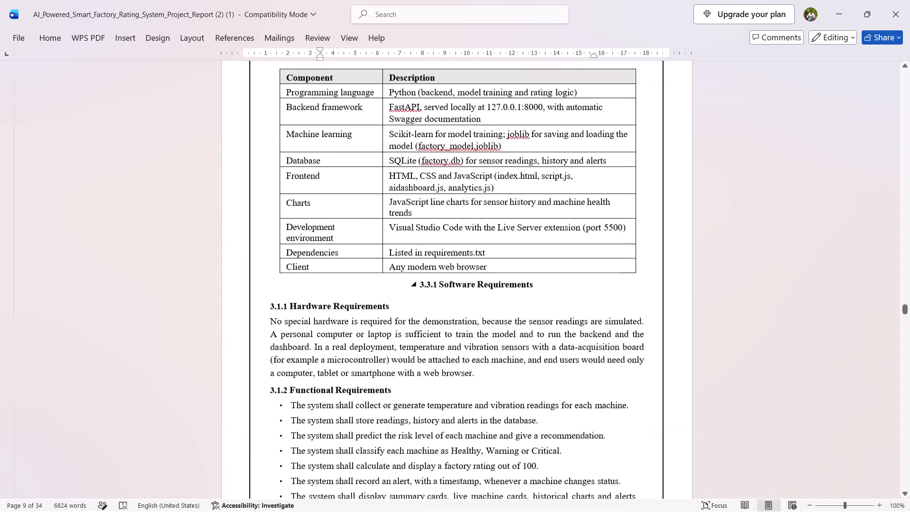
scroll(425, 267, "down", 8)
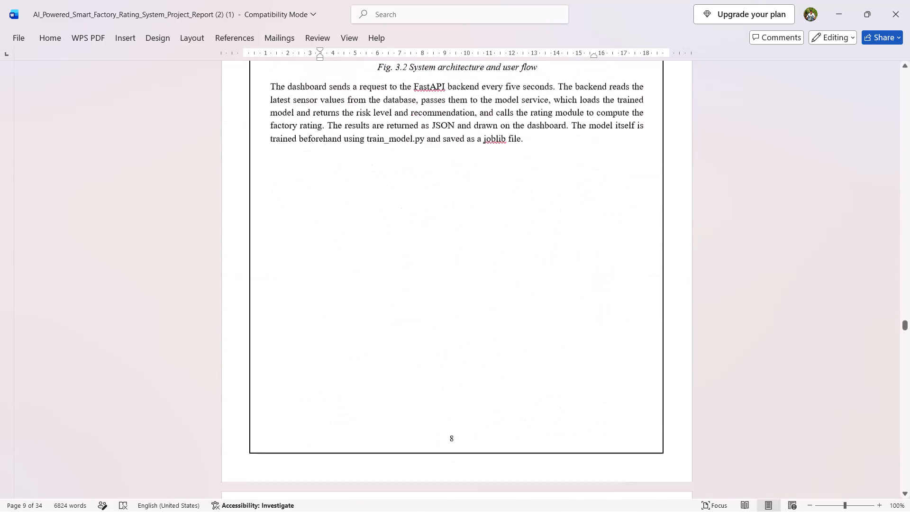
scroll(425, 267, "down", 1)
scroll(425, 267, "up", 4)
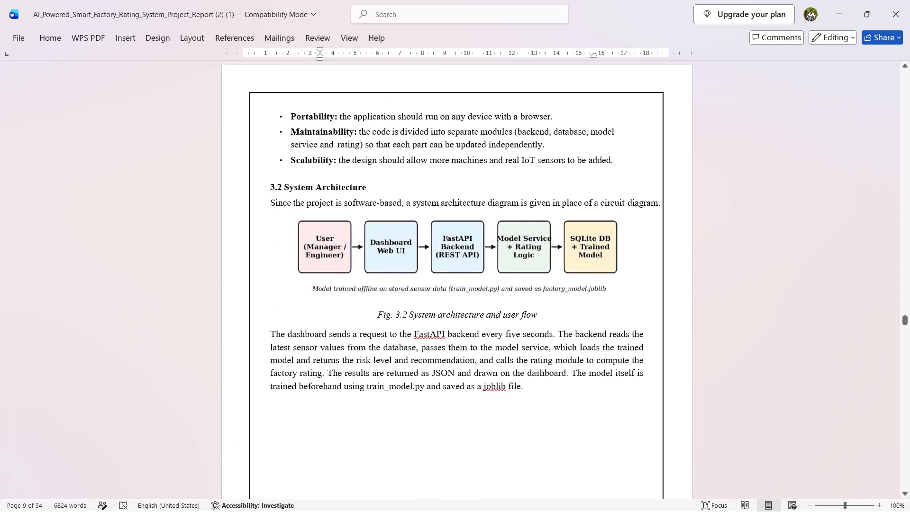
scroll(425, 267, "up", 6)
scroll(425, 267, "down", 5)
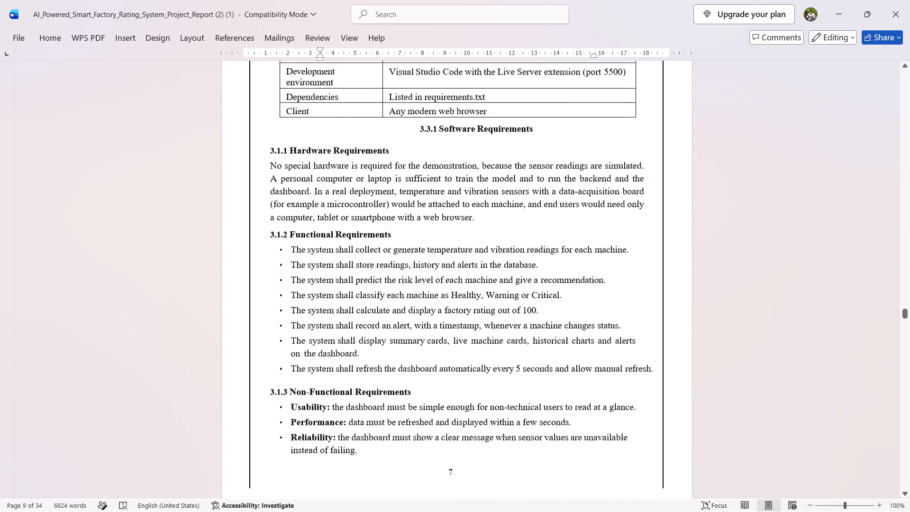
scroll(425, 267, "down", 7)
Review the pages from Chapter 4 to section 7.2 of Chapter 7, checking tables, figures and captions for layout problems.
scroll(425, 267, "down", 4)
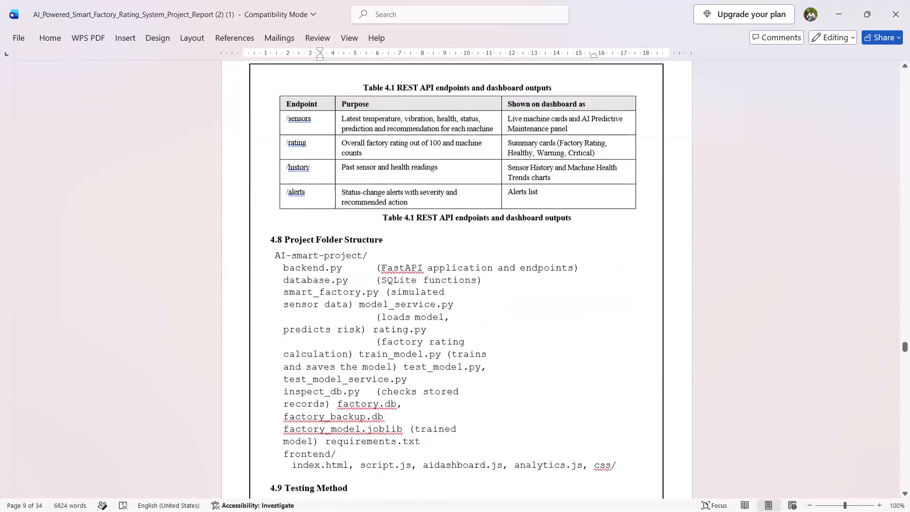
scroll(425, 267, "down", 10)
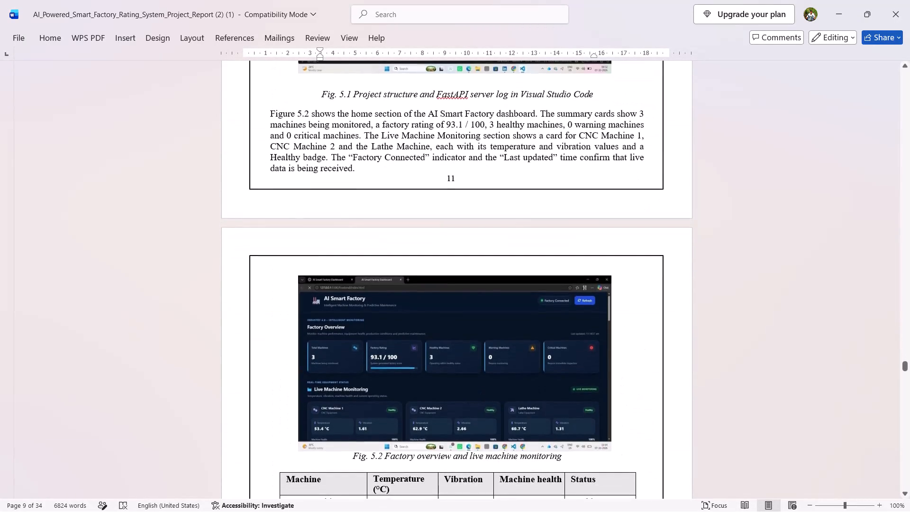
scroll(425, 267, "down", 6)
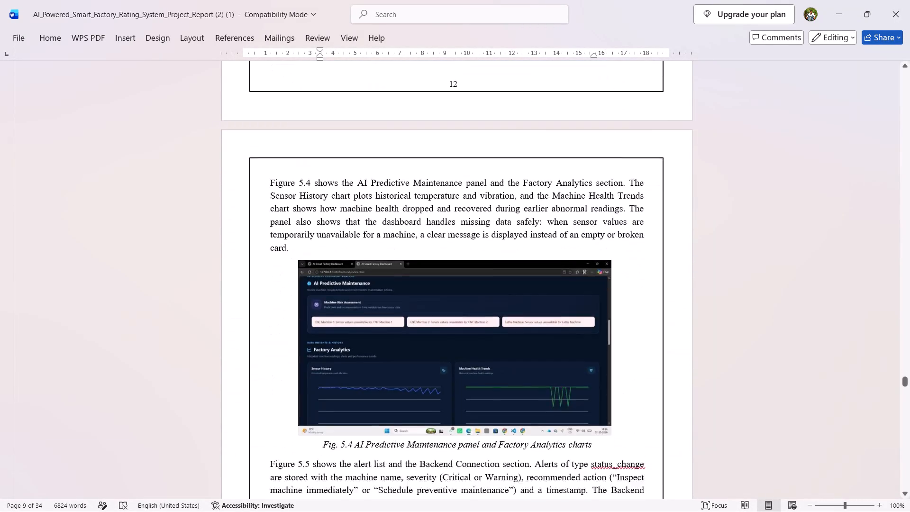
scroll(425, 267, "down", 6)
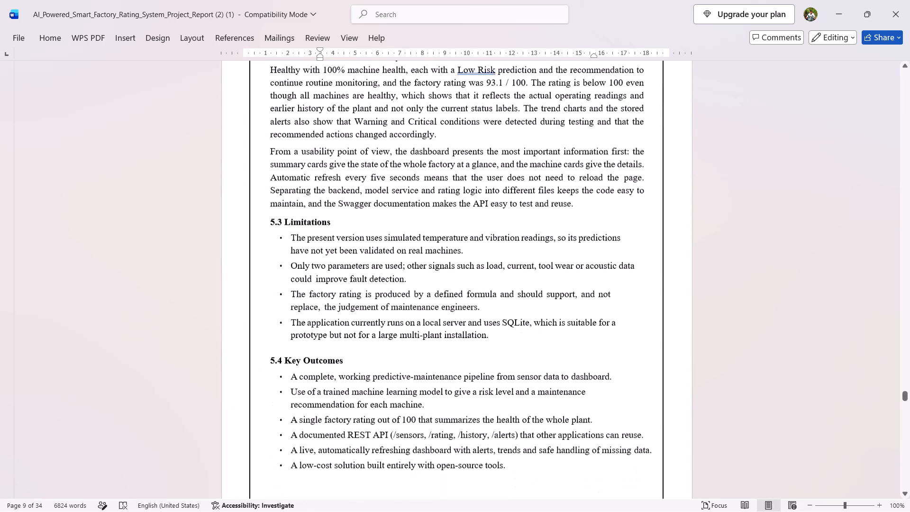
scroll(425, 267, "down", 6)
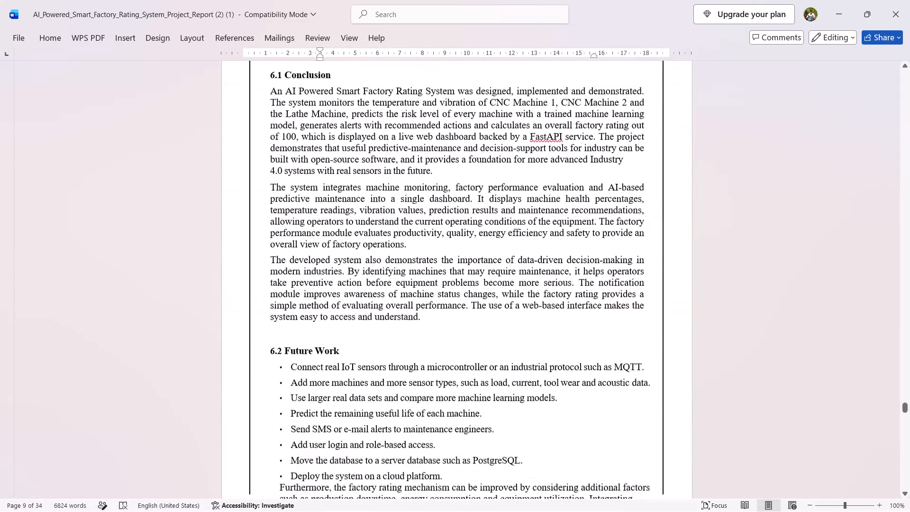
scroll(425, 267, "down", 6)
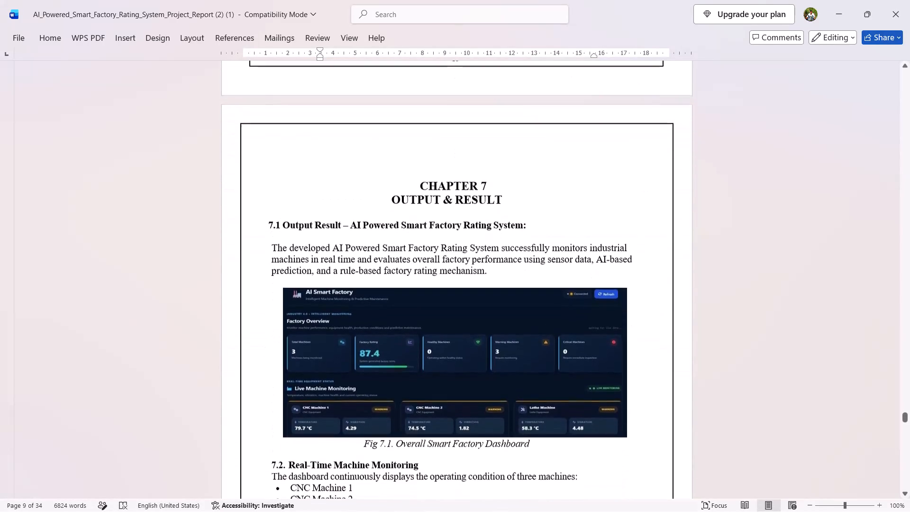
scroll(425, 267, "down", 3)
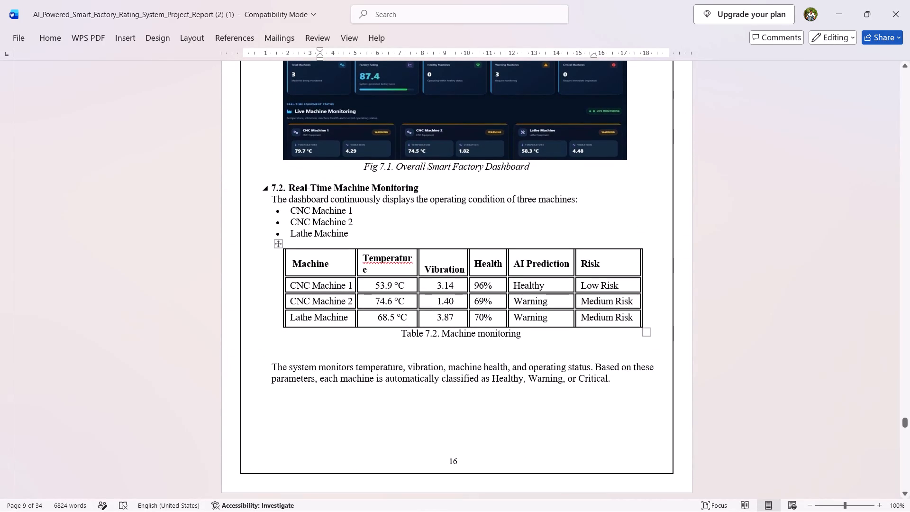
Remove the empty bullet between the Lathe Machine item and the machine monitoring table in section 7.2.
left_click(279, 245)
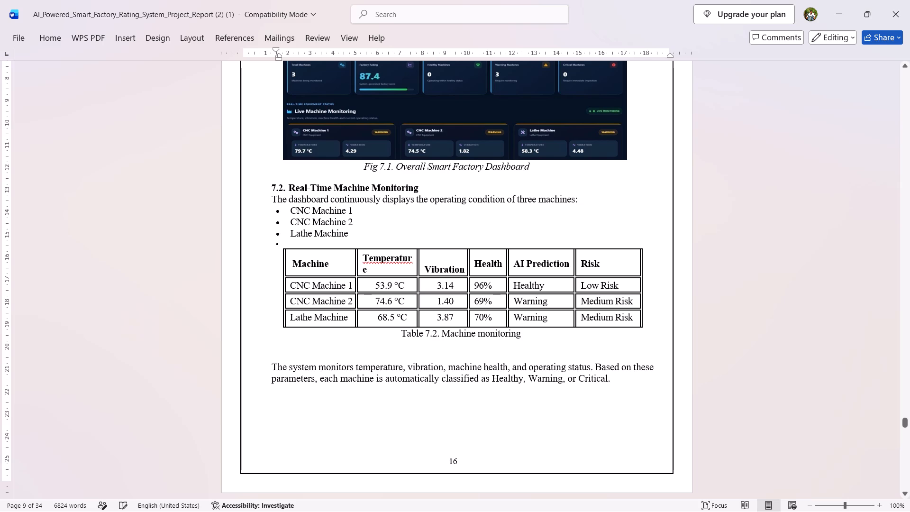
key("BackSpace")
key("BackSpace")
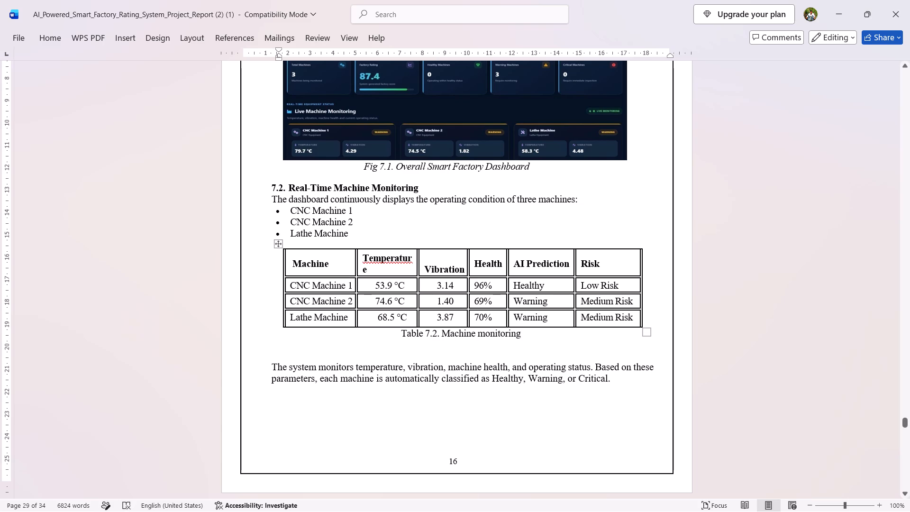
Apply Inside Borders and Outside Borders to the whole Table 7.2 Machine monitoring, replacing its double lines with single lines.
left_click(649, 332)
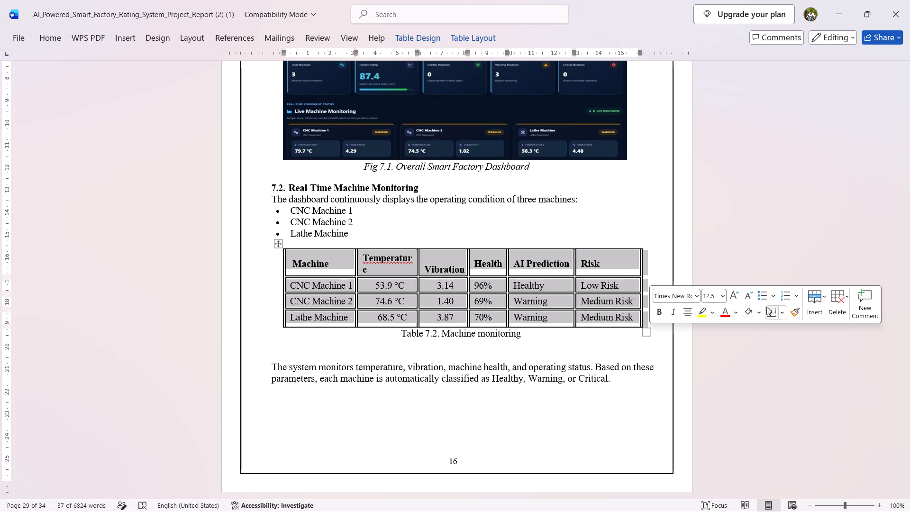
left_click(782, 311)
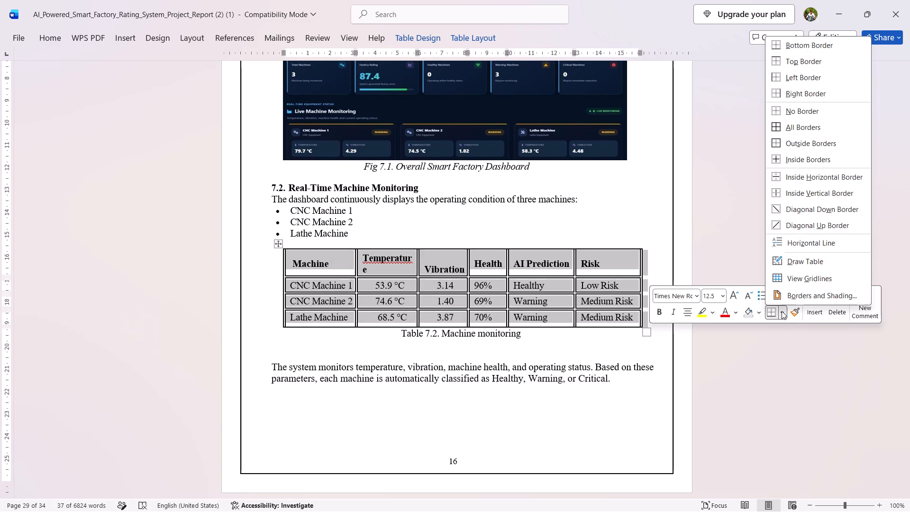
left_click(812, 154)
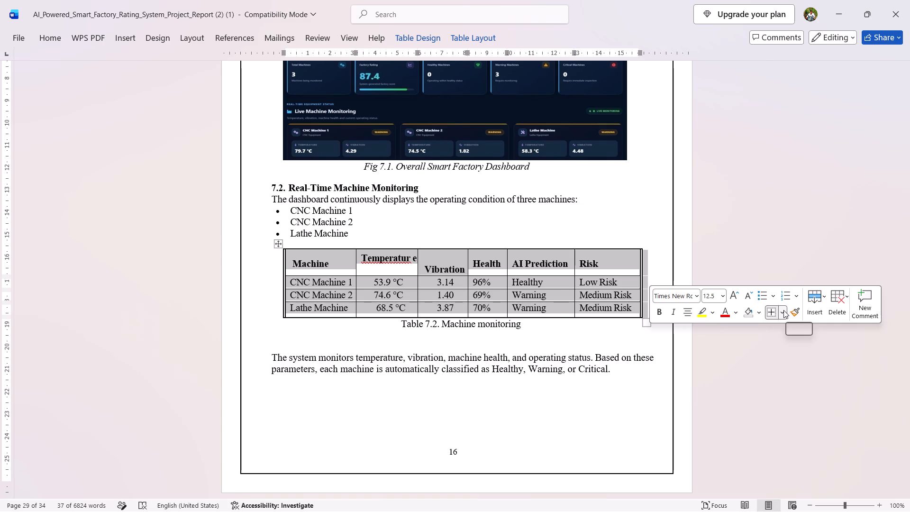
left_click(783, 310)
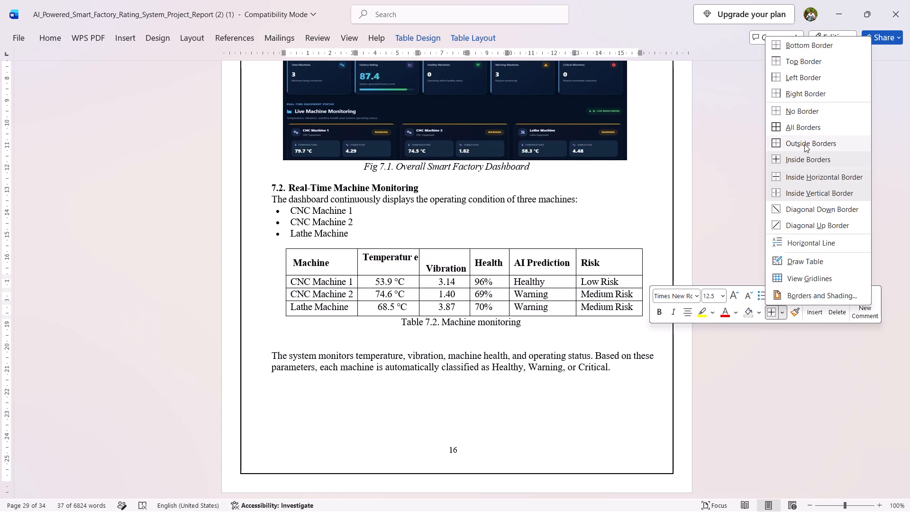
left_click(804, 144)
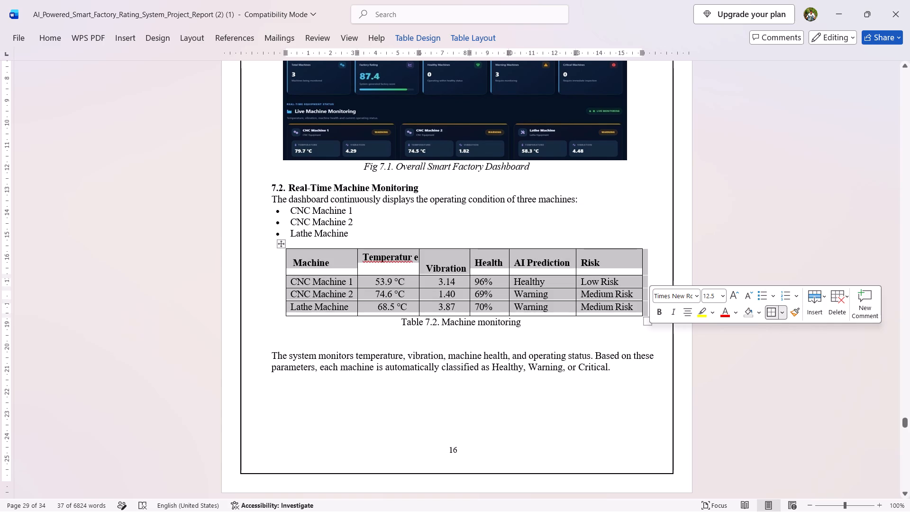
left_click(631, 227)
Remove the stray space inside the Temperature column heading of Table 7.2 Machine monitoring.
scroll(631, 227, "down", 2)
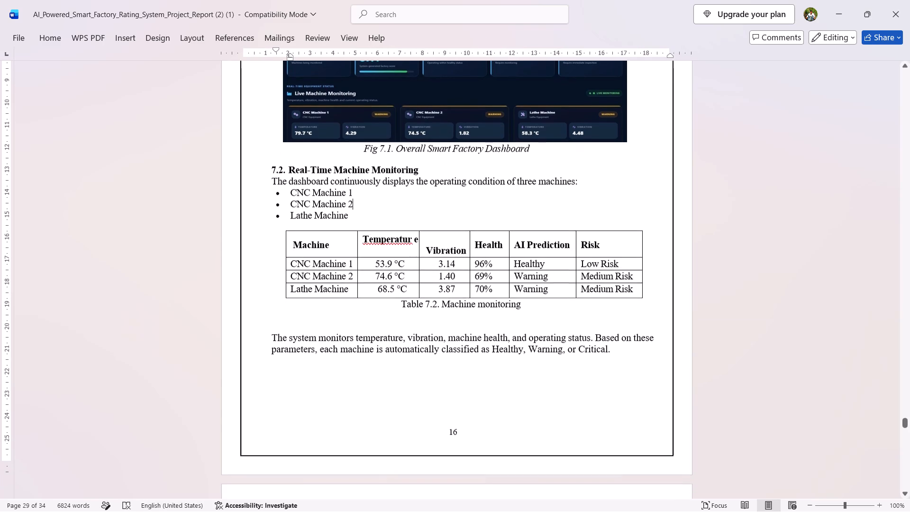
scroll(631, 227, "down", 2)
scroll(631, 227, "up", 1)
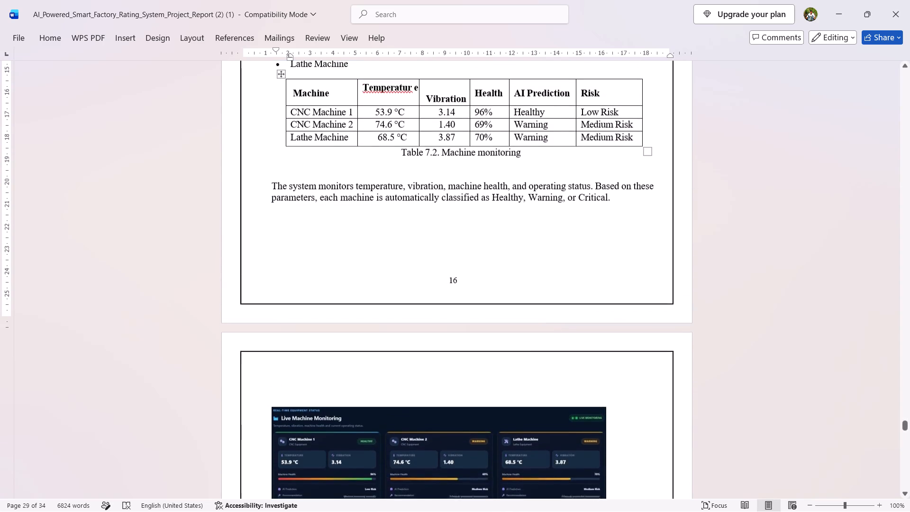
scroll(631, 227, "up", 2)
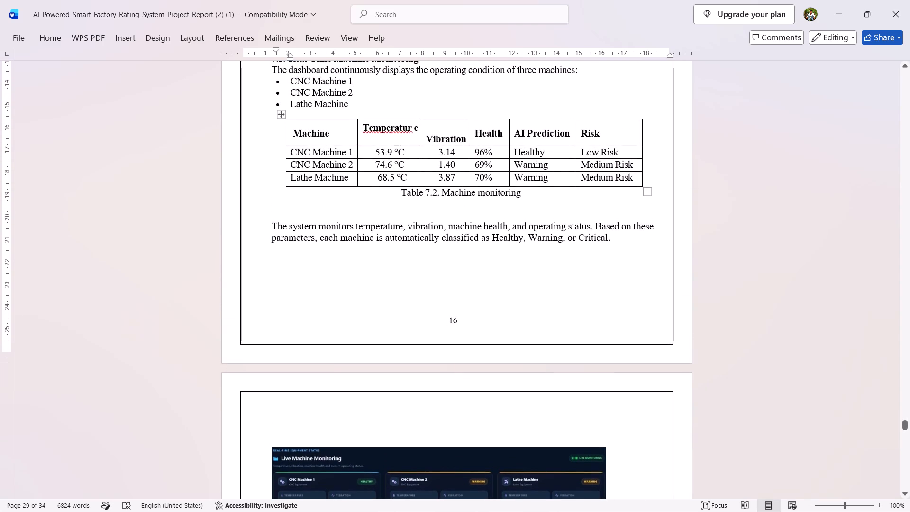
left_click(412, 128)
key("Right")
key("BackSpace")
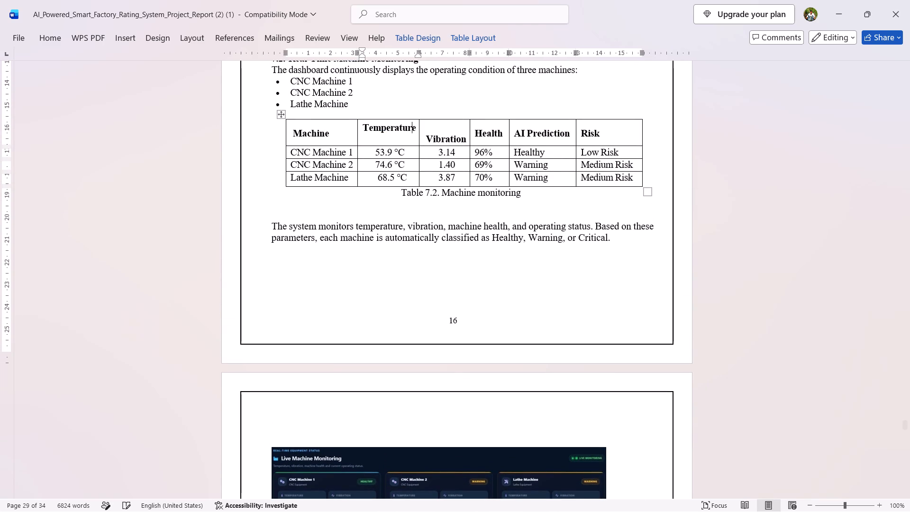
Apply Inside Borders and Outside Borders to the whole Table 7.4 factory Rating Result, replacing its double lines with single lines.
scroll(412, 128, "down", 8)
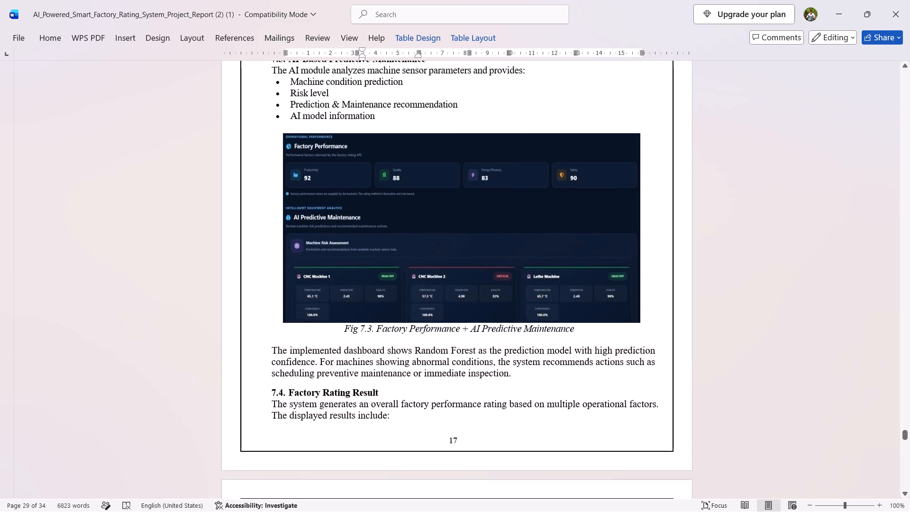
scroll(412, 128, "down", 2)
scroll(412, 128, "up", 2)
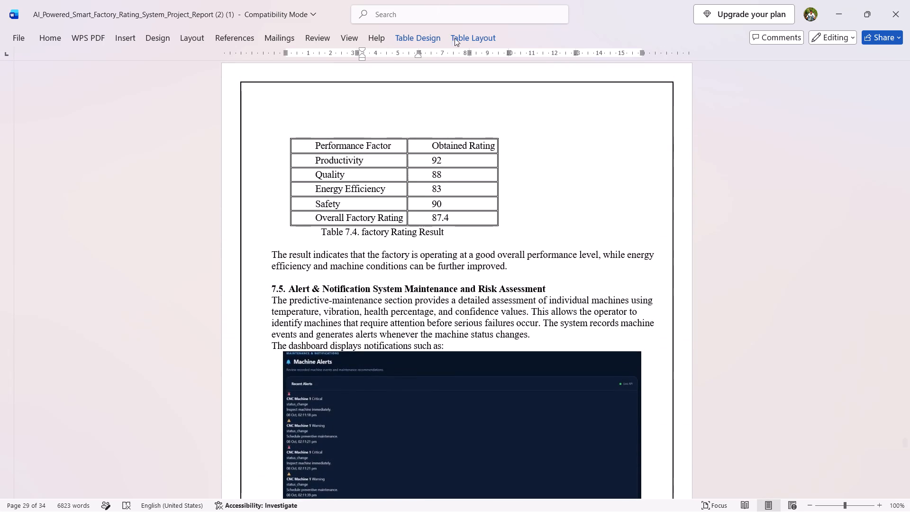
left_click(494, 226)
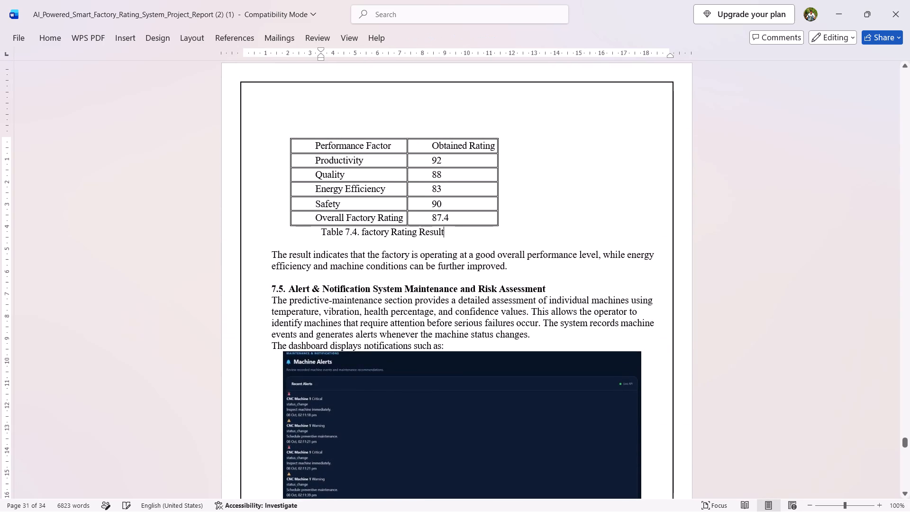
left_click(504, 230)
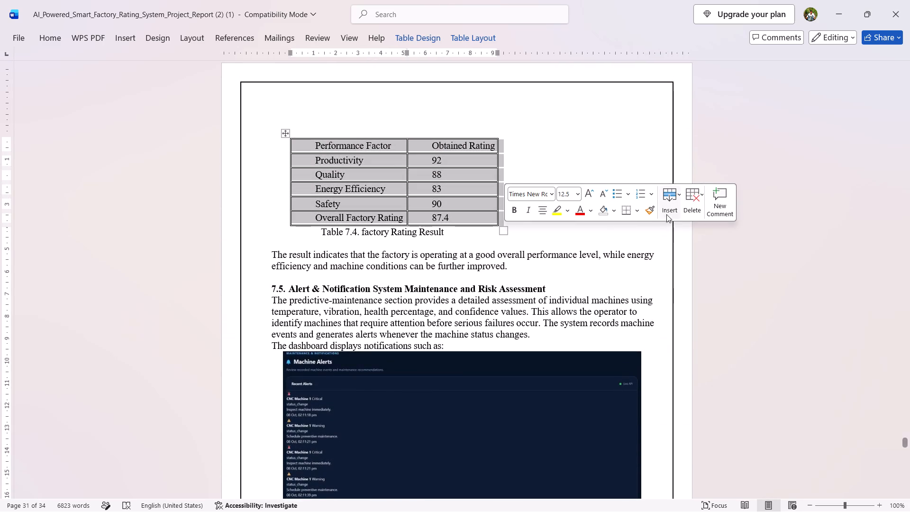
left_click(639, 212)
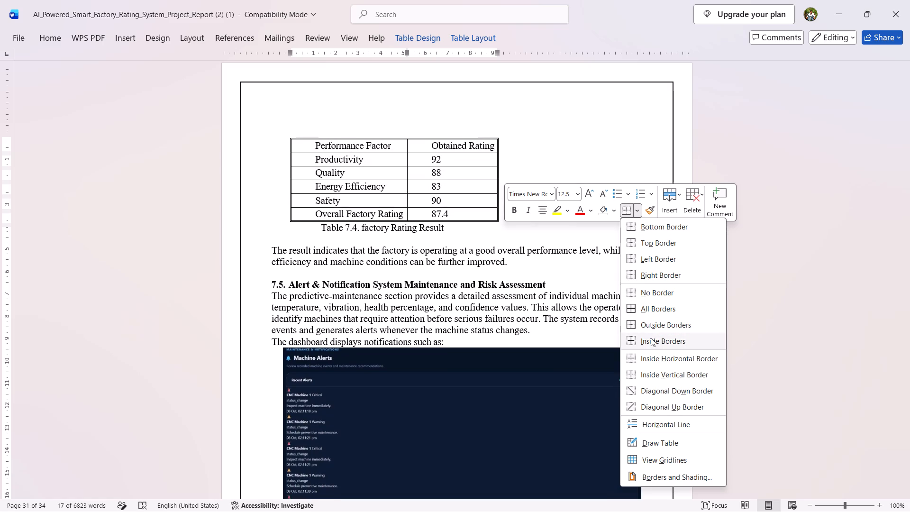
left_click(651, 338)
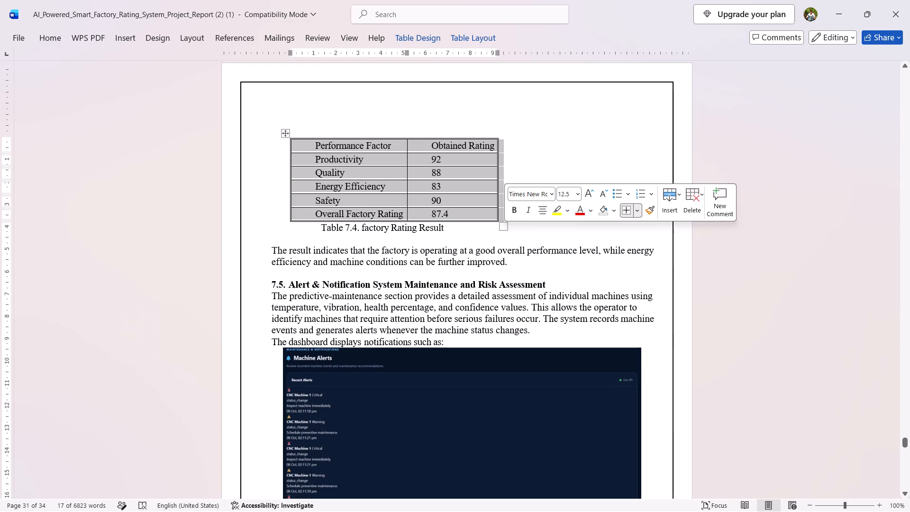
left_click(640, 213)
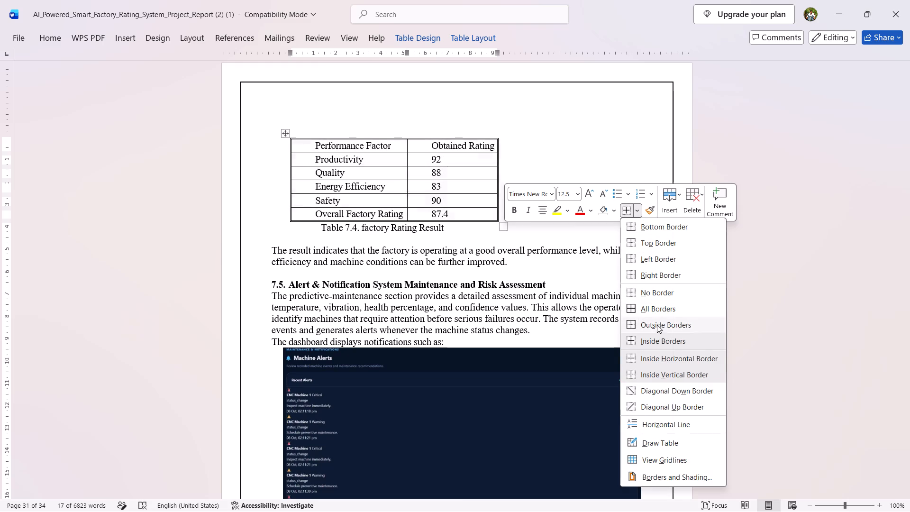
left_click(655, 326)
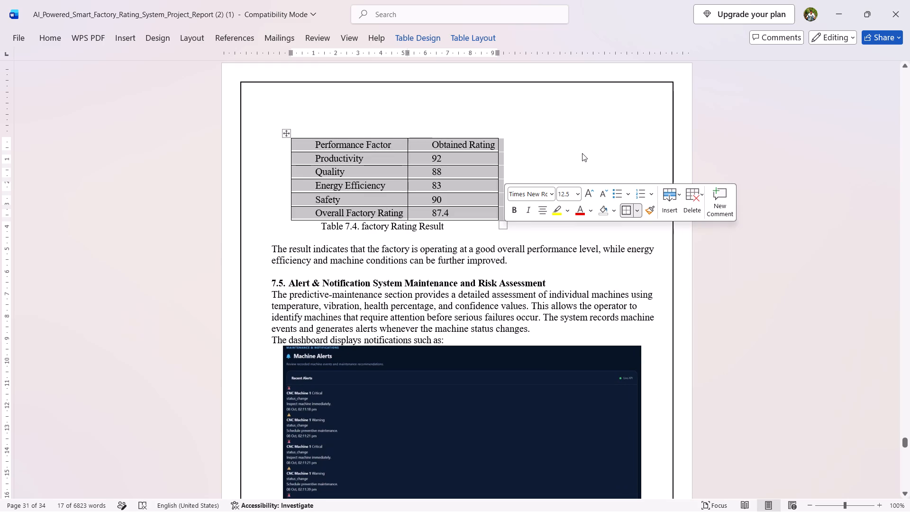
left_click(582, 153)
scroll(582, 153, "down", 2)
scroll(582, 153, "up", 2)
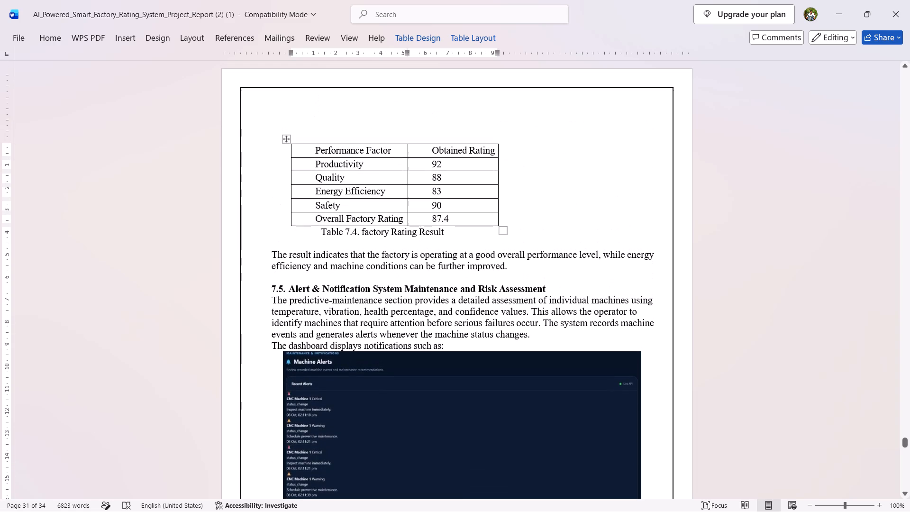
Make the header row of Table 7.4, Performance Factor and Obtained Rating, bold.
left_click_drag(311, 151, 324, 155)
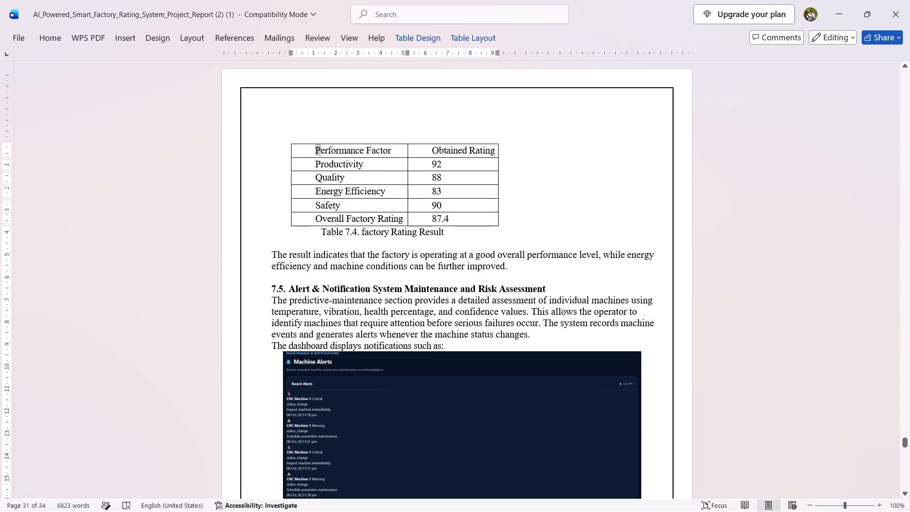
left_click_drag(324, 155, 459, 153)
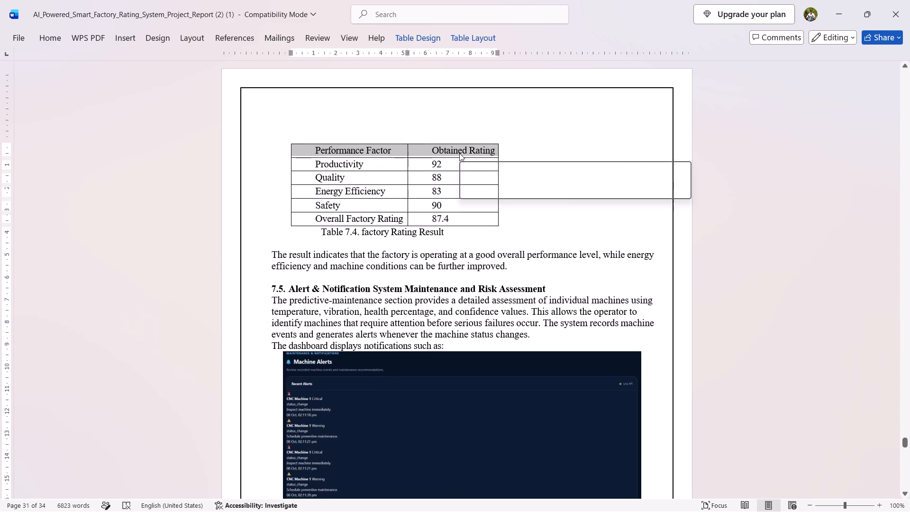
left_click(466, 185)
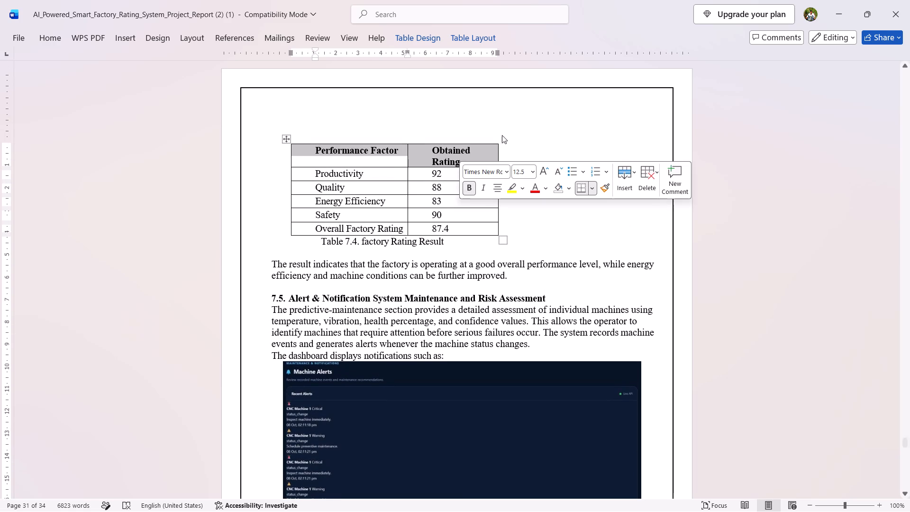
left_click(547, 123)
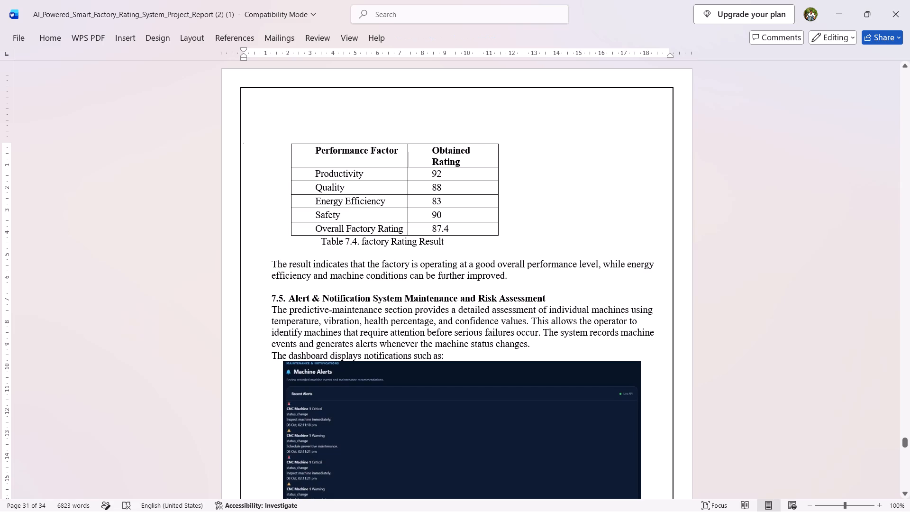
Widen the Obtained Rating column of Table 7.4 so that its bold heading fits on one line.
left_click_drag(498, 190, 505, 190)
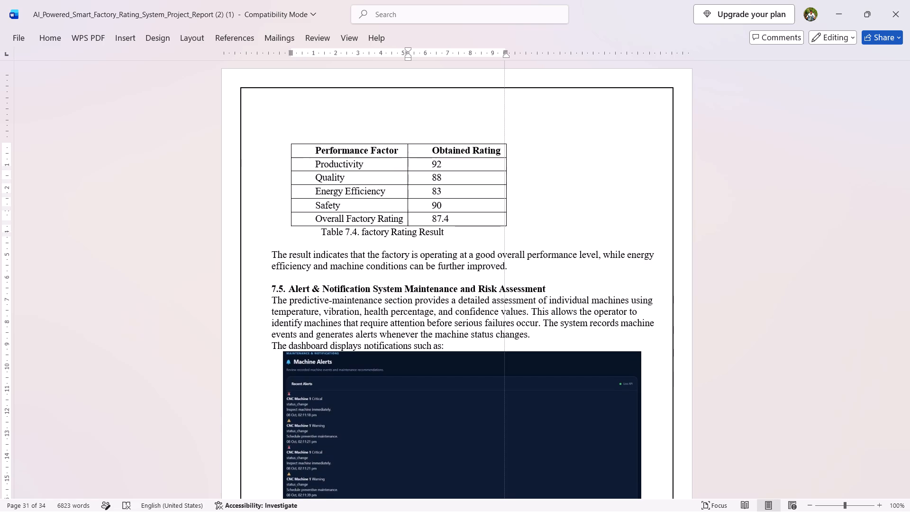
left_click_drag(505, 190, 510, 186)
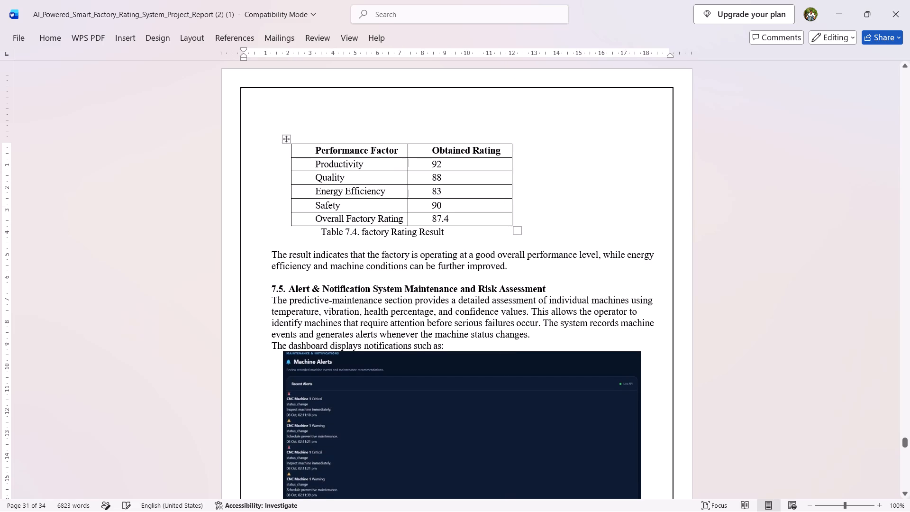
Review the pages from section 7.5 through the references, THE END page and the last page, checking for layout problems.
scroll(568, 192, "down", 8)
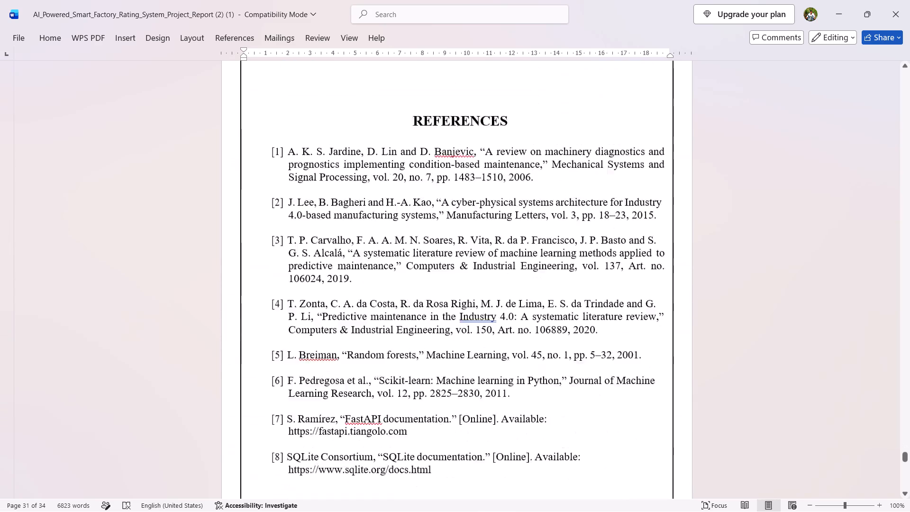
scroll(568, 192, "down", 7)
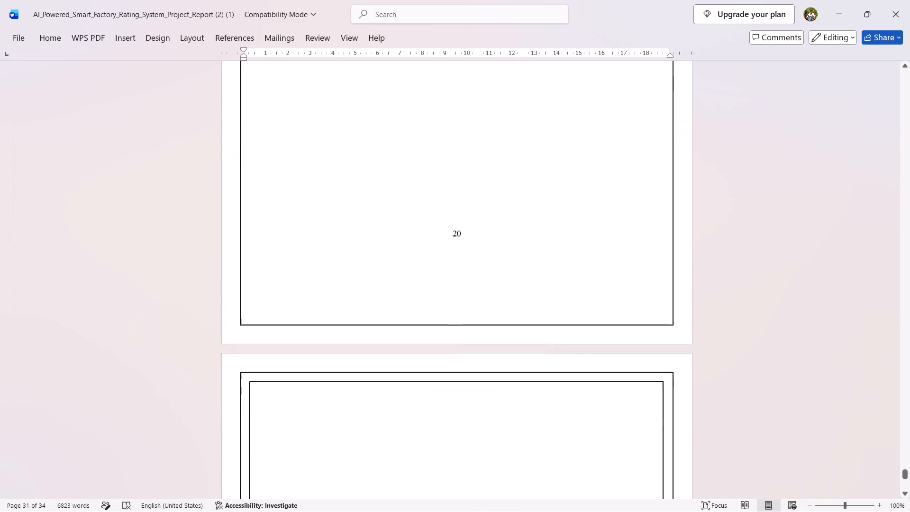
scroll(568, 192, "down", 7)
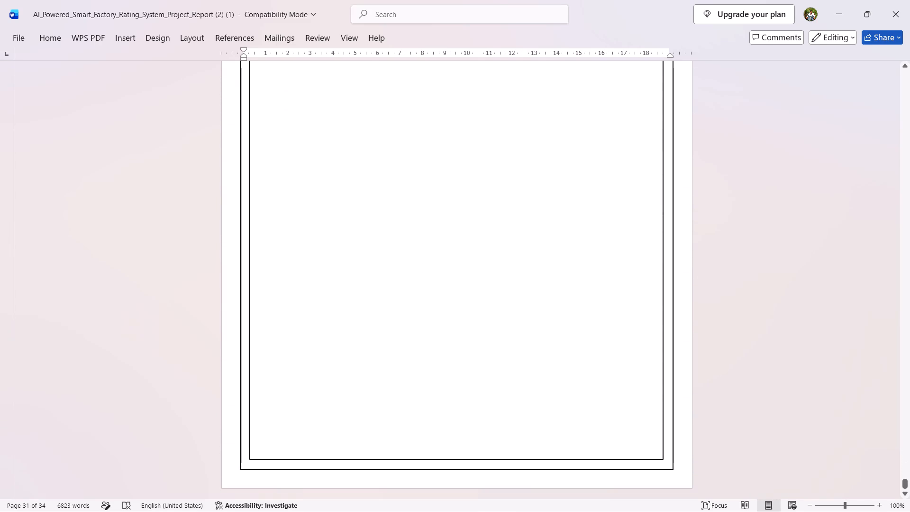
scroll(568, 192, "down", 3)
scroll(568, 192, "up", 2)
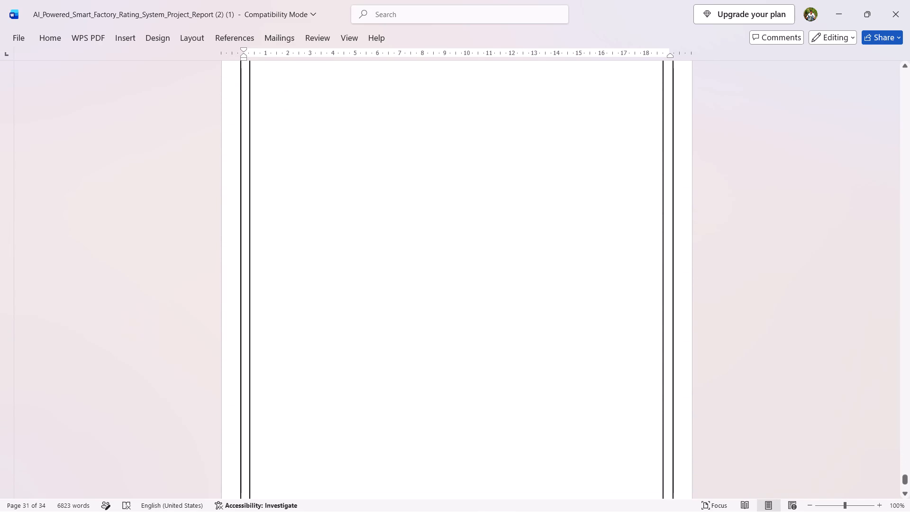
scroll(568, 192, "up", 7)
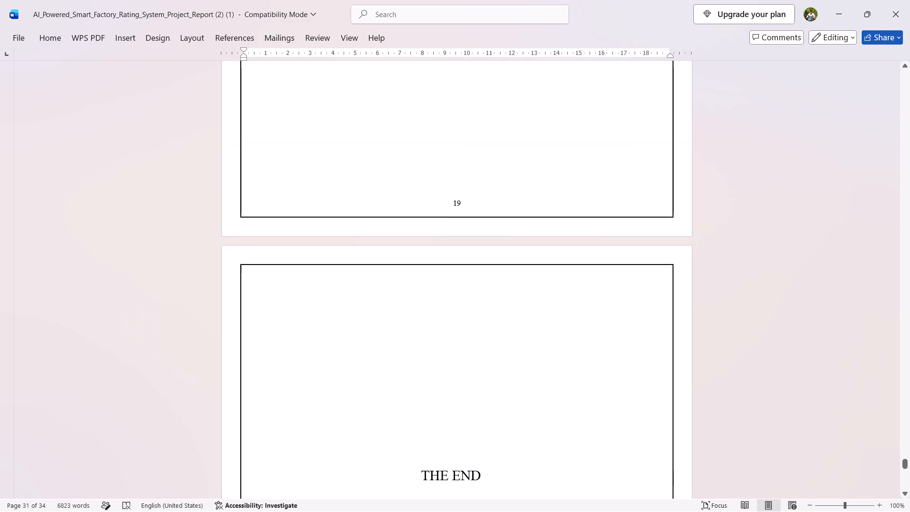
scroll(568, 192, "down", 1)
scroll(568, 192, "up", 1)
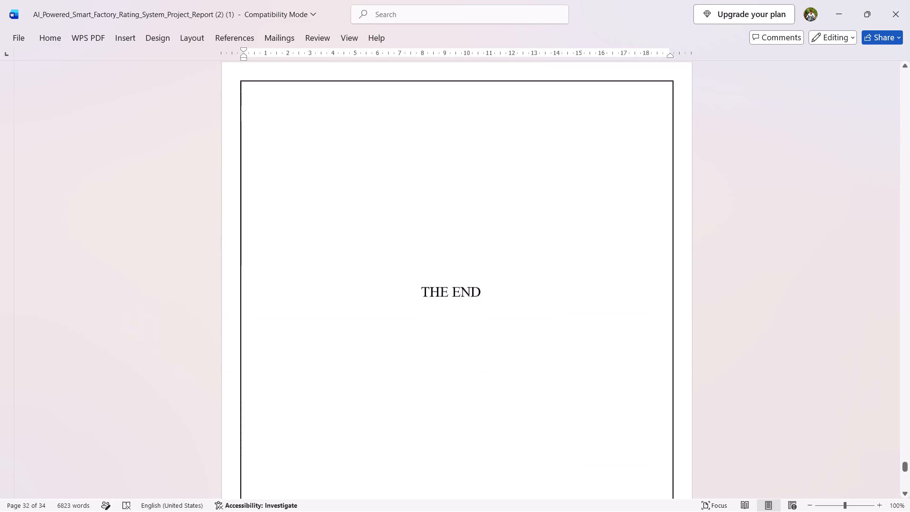
scroll(568, 192, "up", 3)
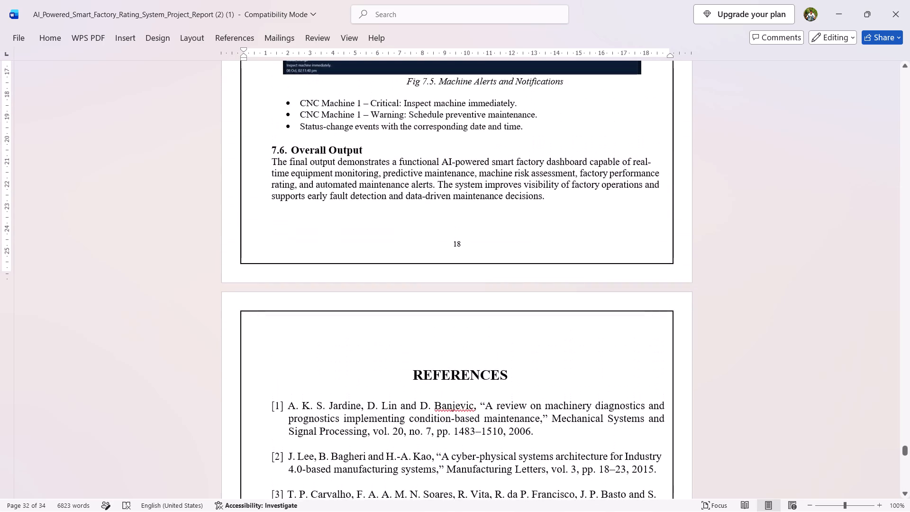
scroll(568, 192, "up", 2)
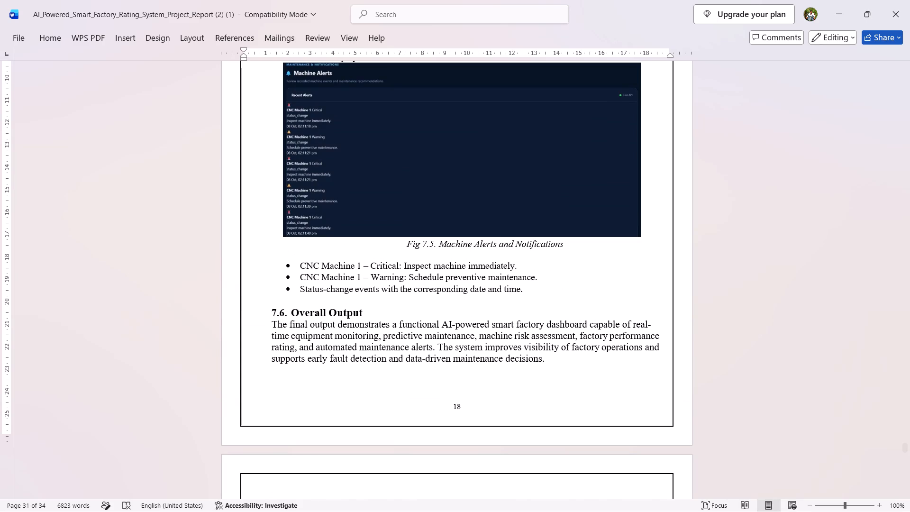
scroll(568, 192, "down", 3)
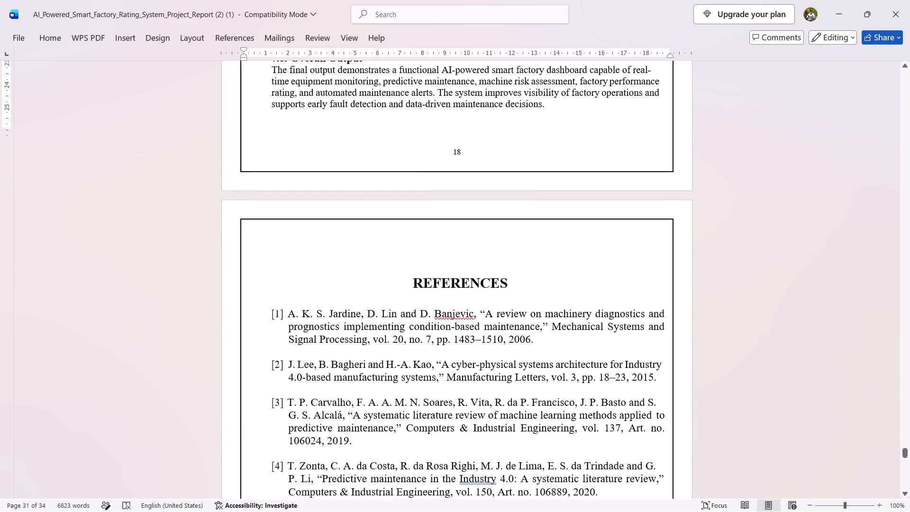
scroll(568, 192, "down", 5)
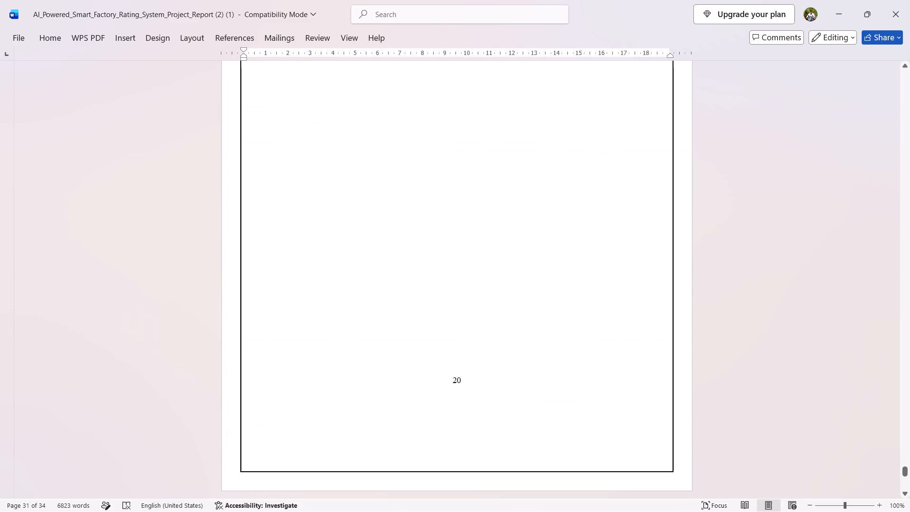
Delete two empty lines between THE END and the page number 20 on the closing page.
left_click(539, 260)
key("Delete")
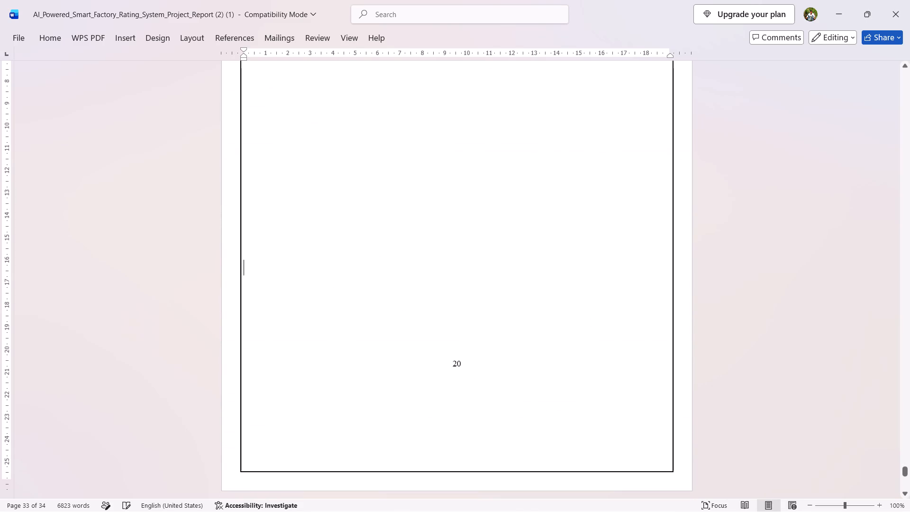
key("Delete")
Delete the THE END text and the empty lines around it from the closing page.
scroll(539, 260, "up", 2)
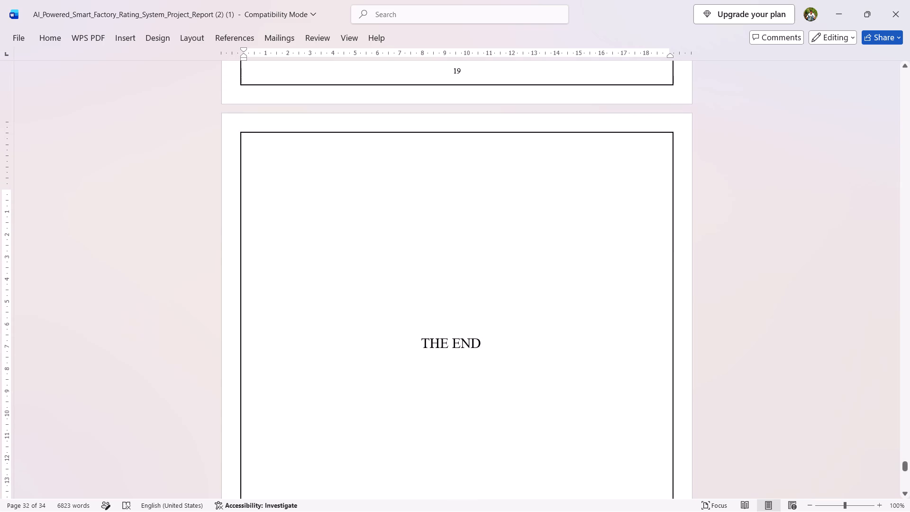
triple_click(378, 175)
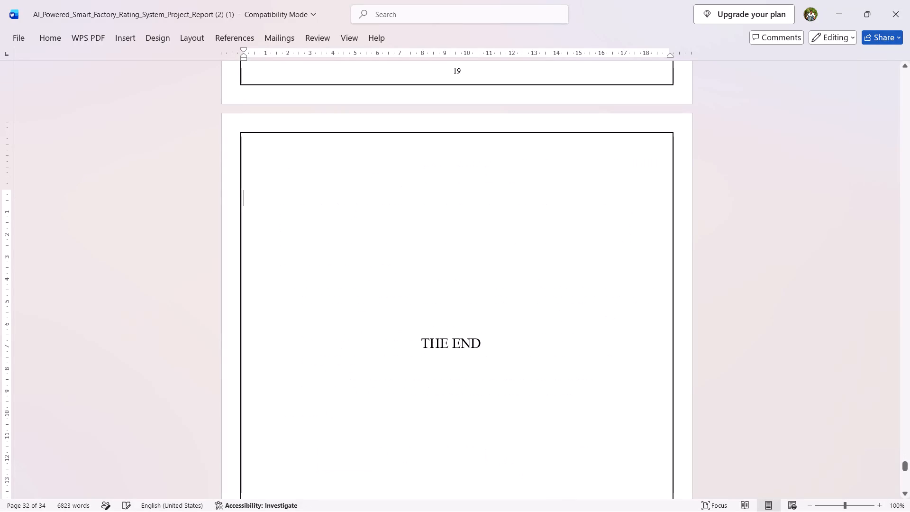
left_click(637, 241)
double_click(516, 272)
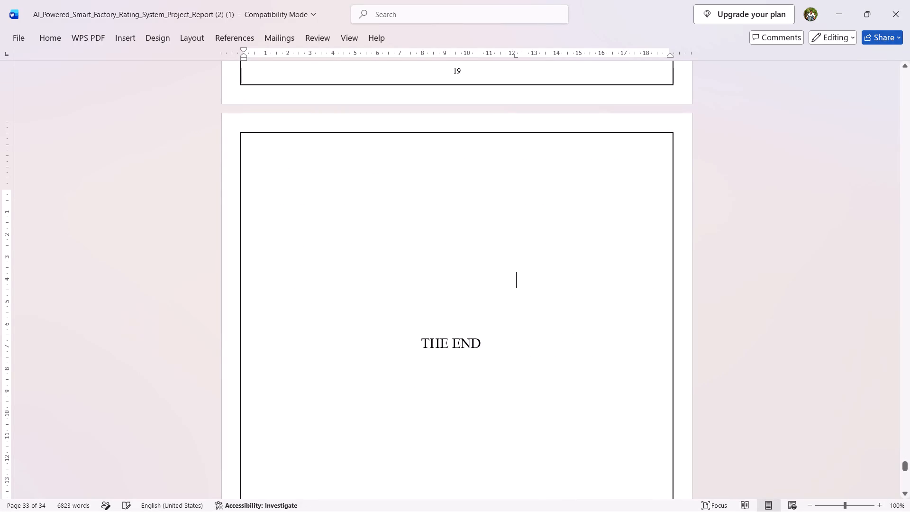
key("Delete")
key("Delete")
key("Delete")
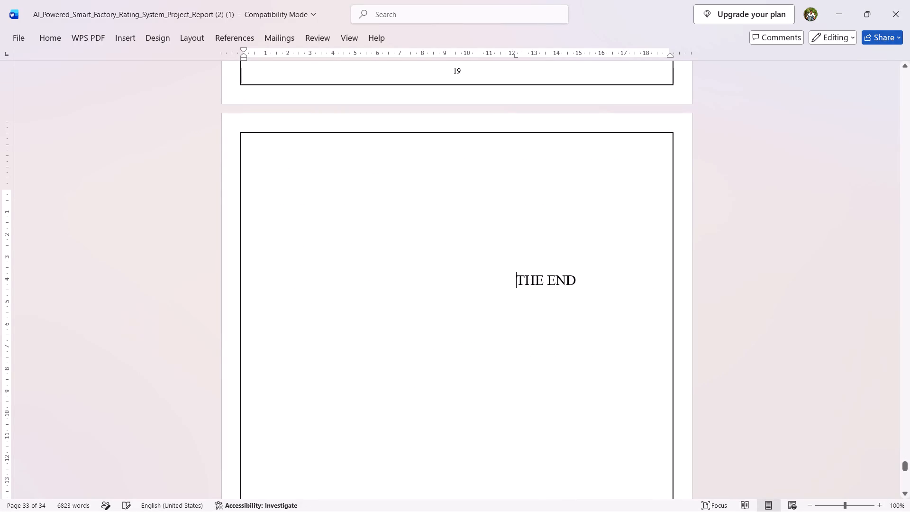
key("Delete")
key("Delete")
key("Delete")
key("Delete")
key("Delete")
key("Delete")
key("Delete")
key("Delete")
key("Delete")
key("Delete")
key("Delete")
key("Delete")
key("Delete")
key("Delete")
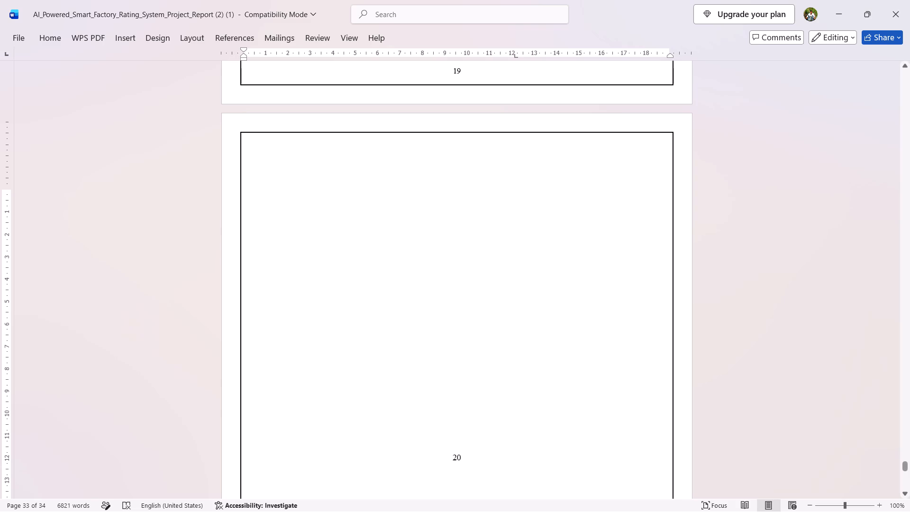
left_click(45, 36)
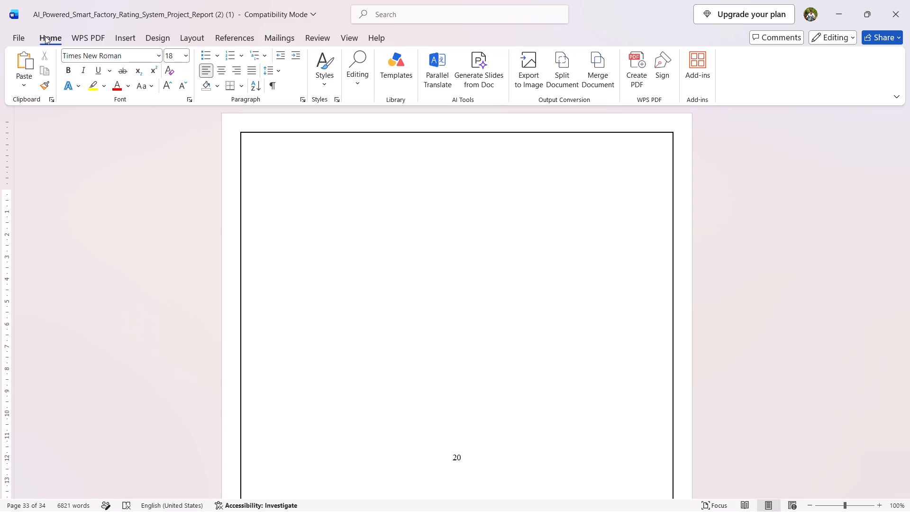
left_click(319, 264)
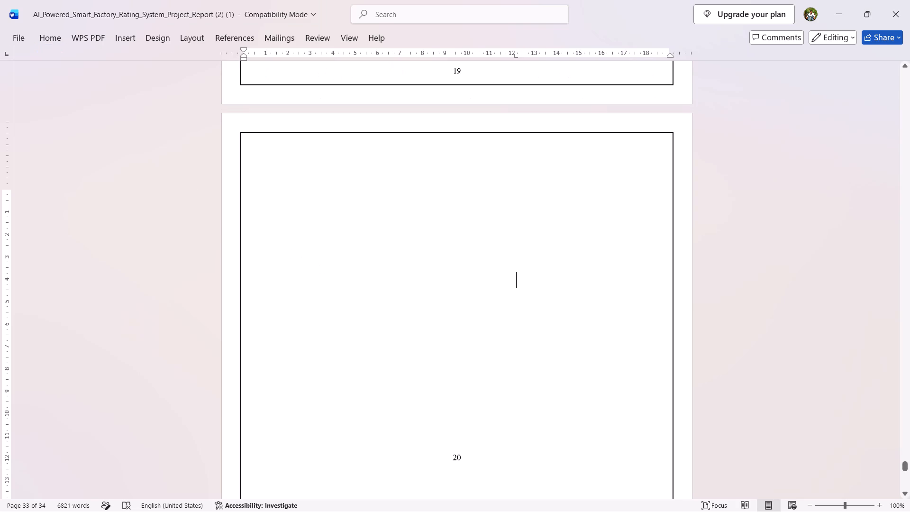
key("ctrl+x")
Delete the page number 20 and the break after it, merging the emptied closing page with the last page.
scroll(342, 256, "down", 1)
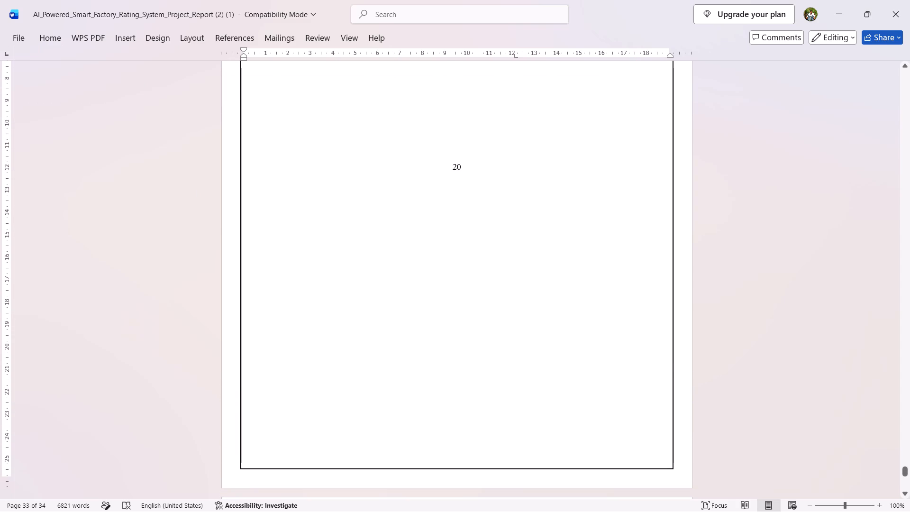
left_click(472, 165)
key("BackSpace")
key("BackSpace")
key("BackSpace")
key("BackSpace")
key("Delete")
key("Delete")
Check the blank final page, its borders and the References page before it.
scroll(472, 165, "up", 2)
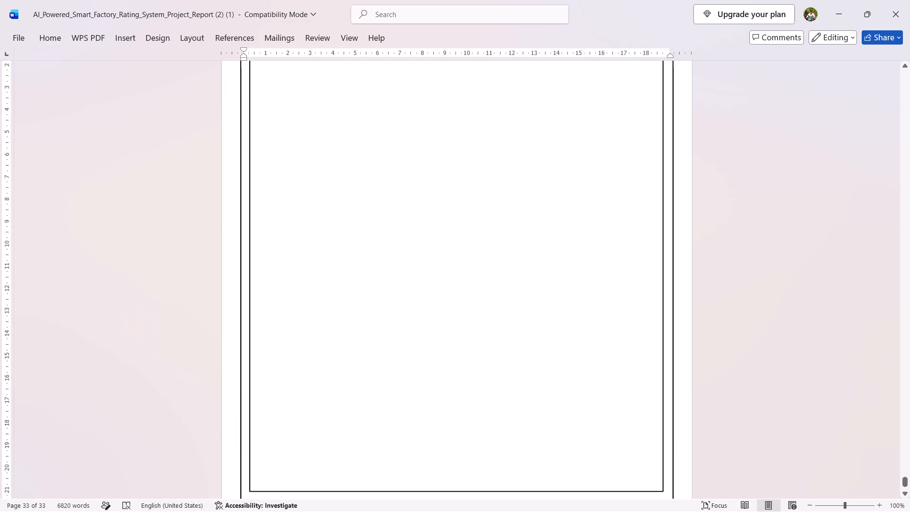
scroll(472, 165, "up", 5)
scroll(472, 165, "down", 3)
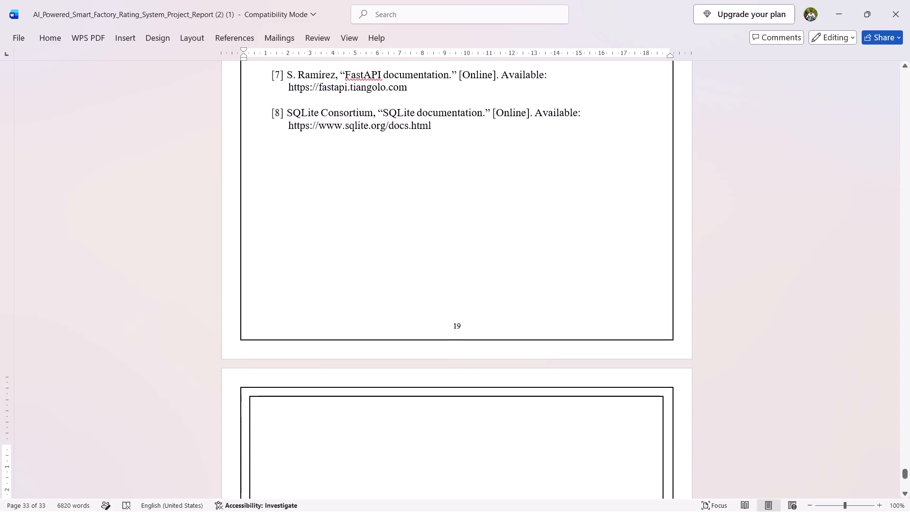
scroll(472, 165, "down", 6)
scroll(472, 165, "up", 1)
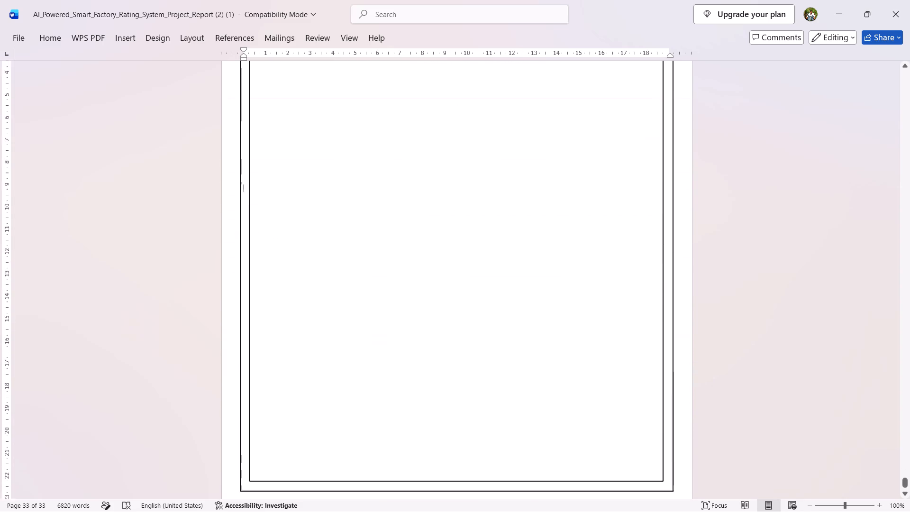
scroll(472, 165, "up", 4)
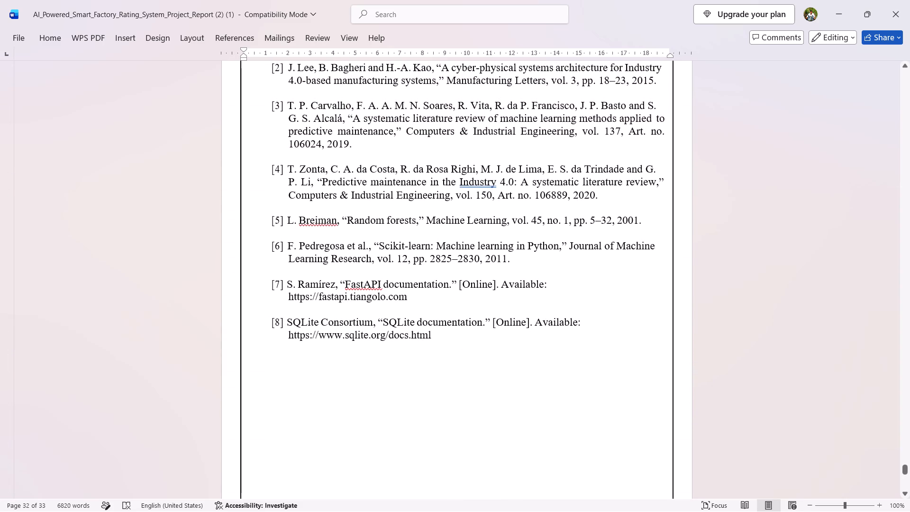
scroll(472, 165, "up", 1)
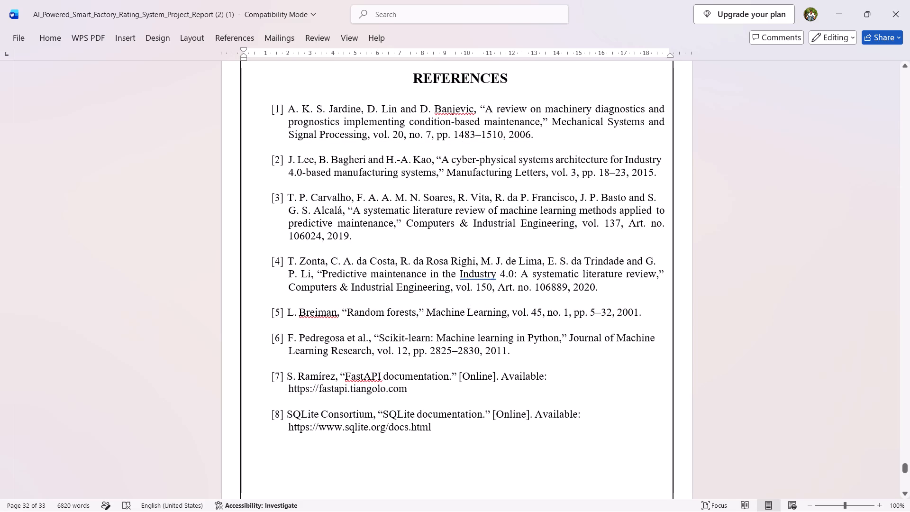
scroll(472, 165, "up", 2)
scroll(472, 165, "down", 3)
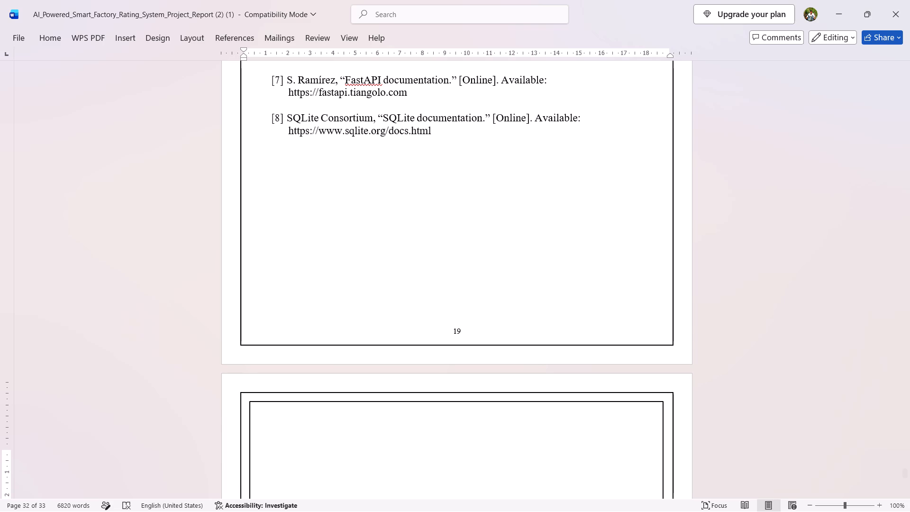
Review the report backwards from Chapter 7 to the start of Chapter 3, checking tables, figures, borders and page numbers.
scroll(472, 165, "up", 12)
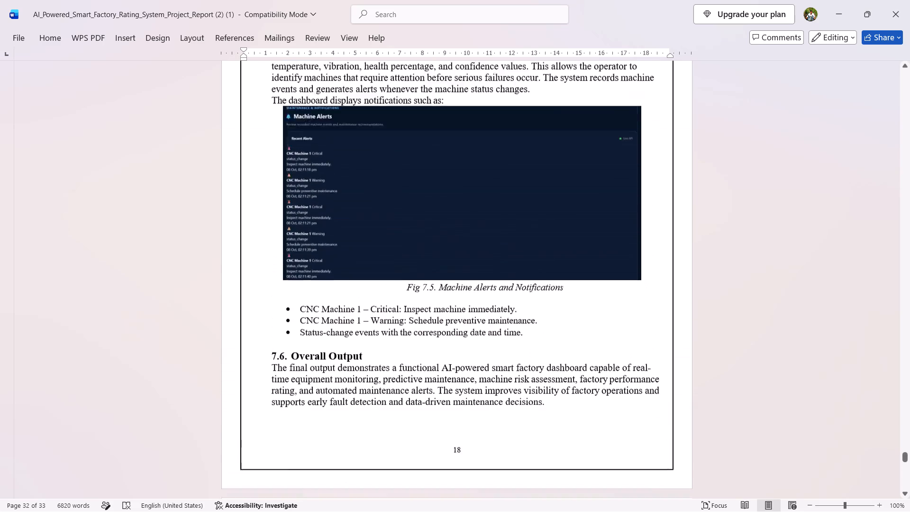
scroll(472, 165, "up", 4)
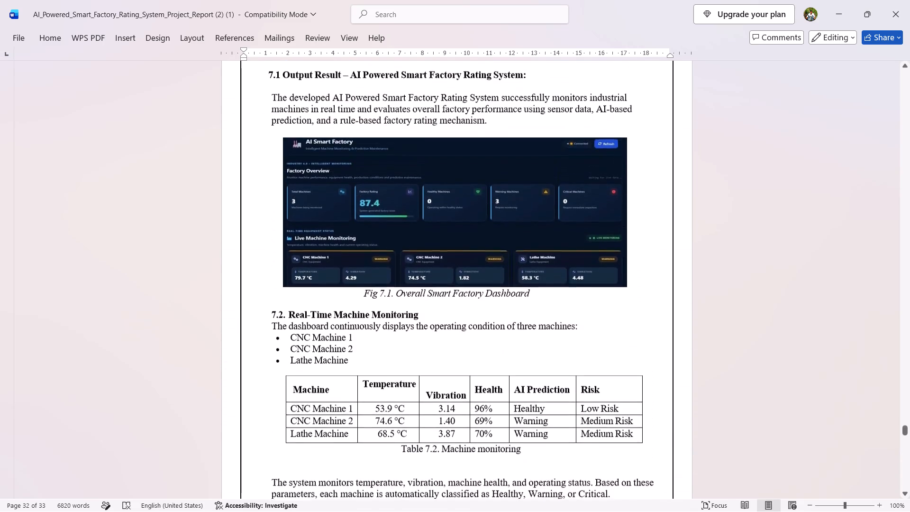
scroll(472, 165, "up", 7)
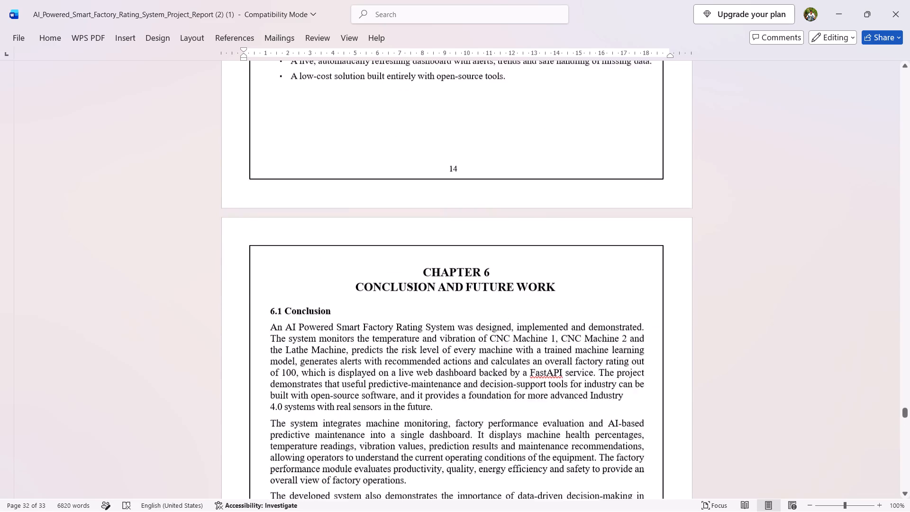
scroll(472, 165, "up", 1)
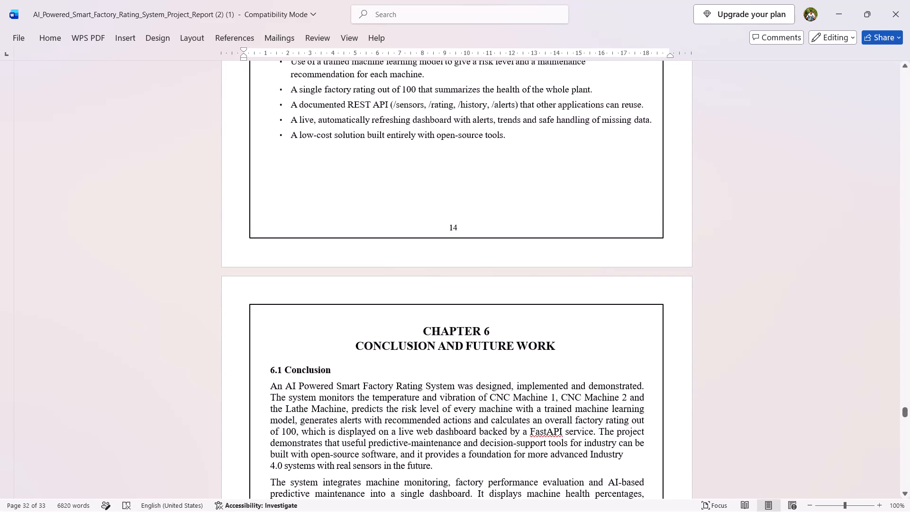
scroll(472, 165, "up", 1)
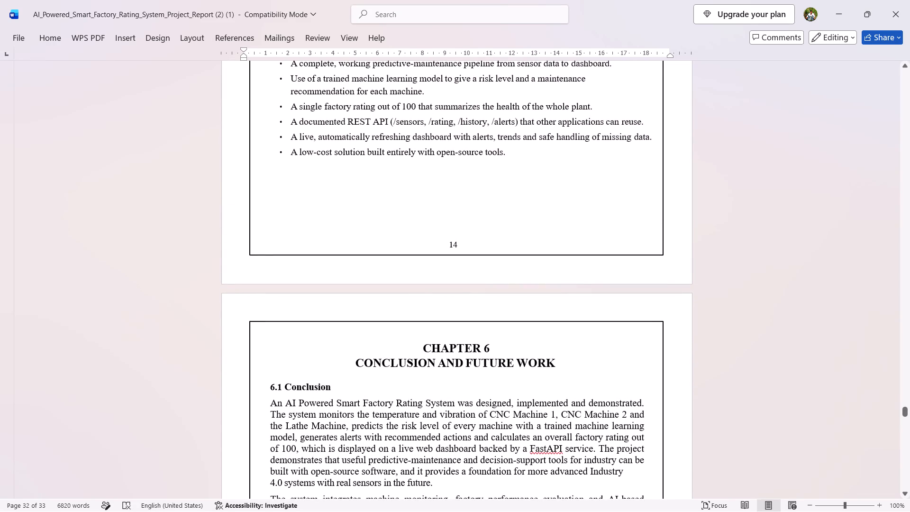
scroll(472, 165, "up", 2)
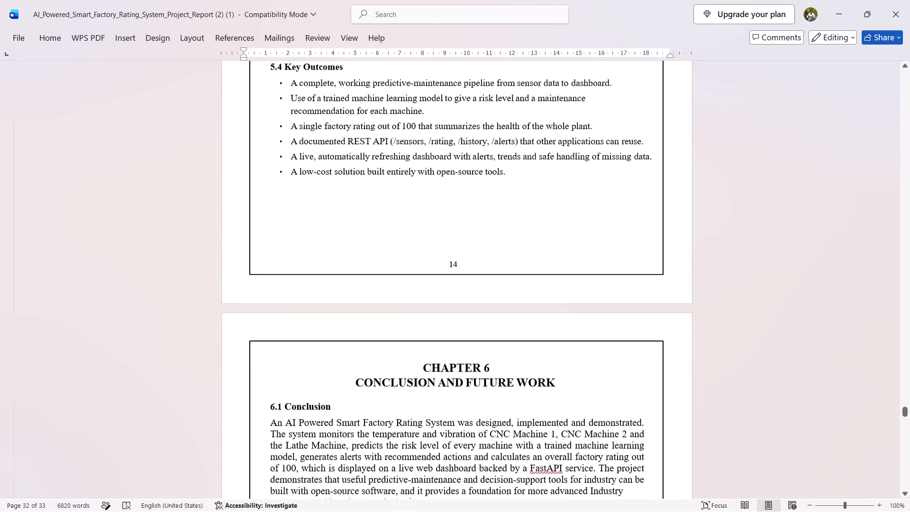
scroll(472, 165, "up", 3)
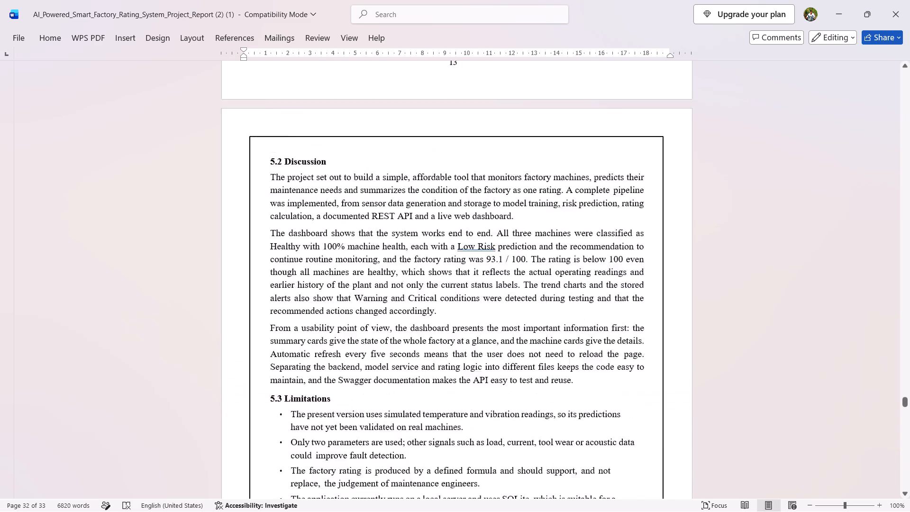
scroll(472, 165, "up", 5)
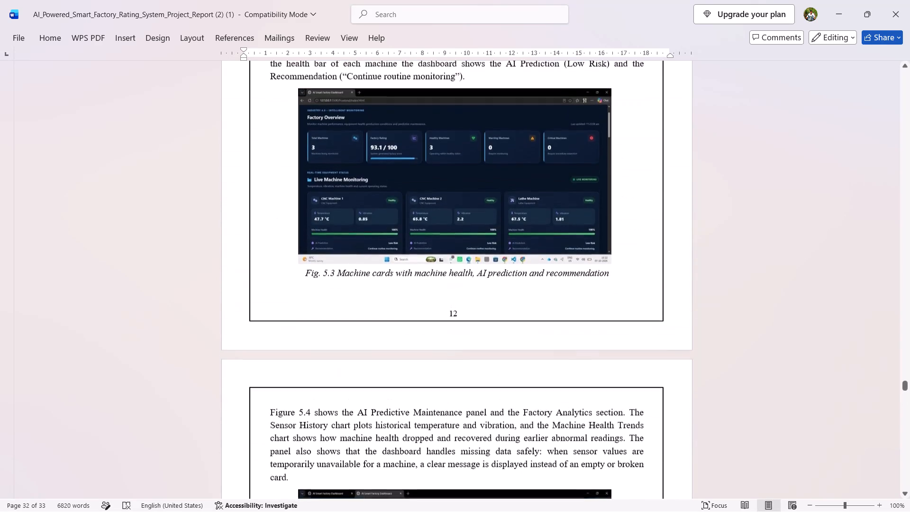
scroll(472, 165, "up", 4)
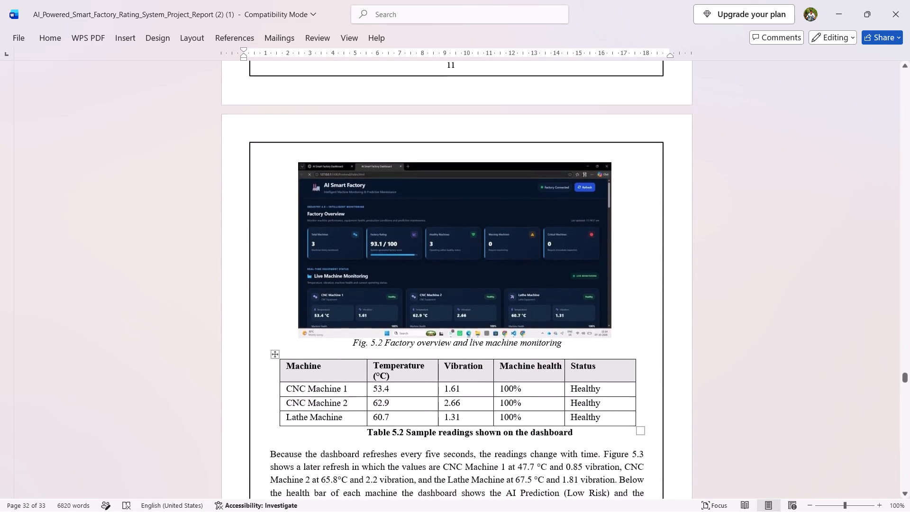
scroll(472, 165, "up", 7)
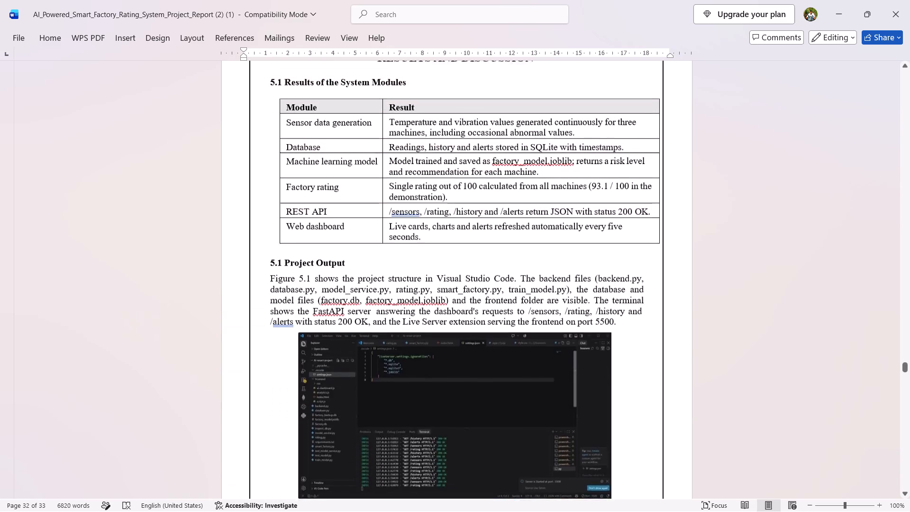
scroll(472, 165, "up", 2)
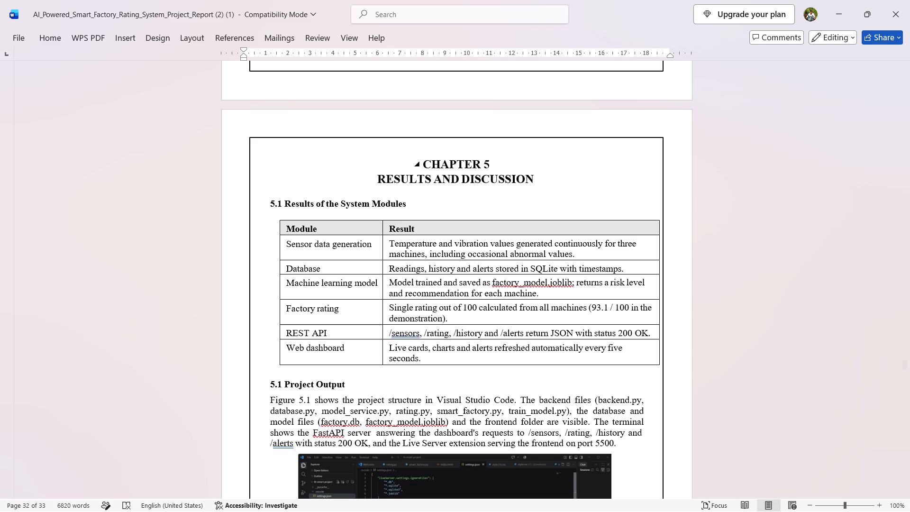
scroll(472, 165, "up", 8)
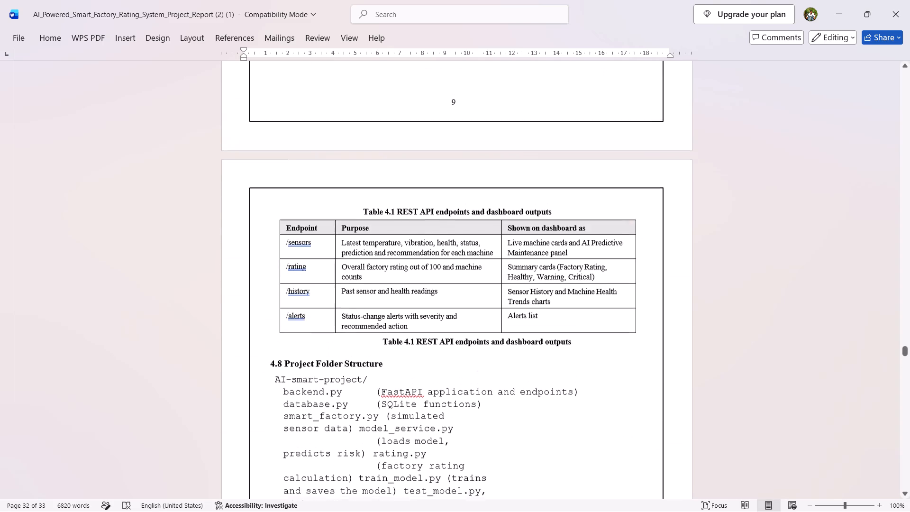
scroll(472, 165, "up", 3)
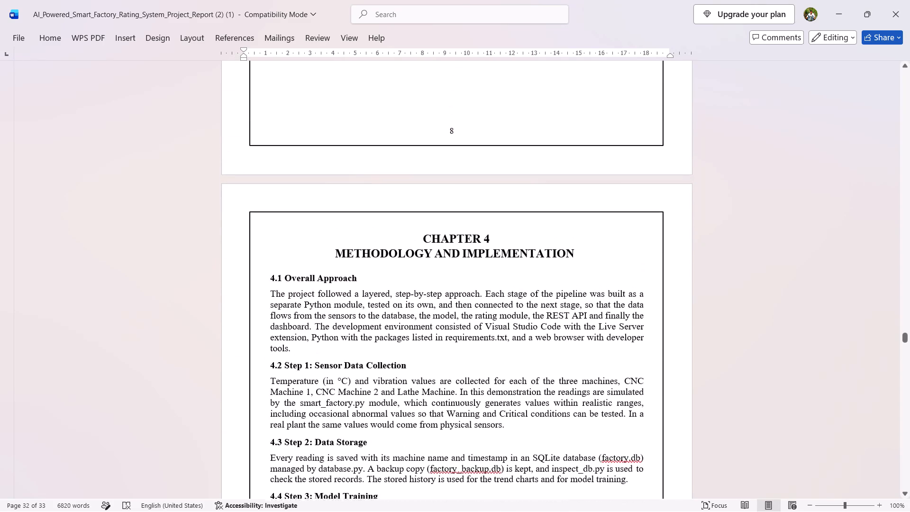
scroll(472, 165, "up", 8)
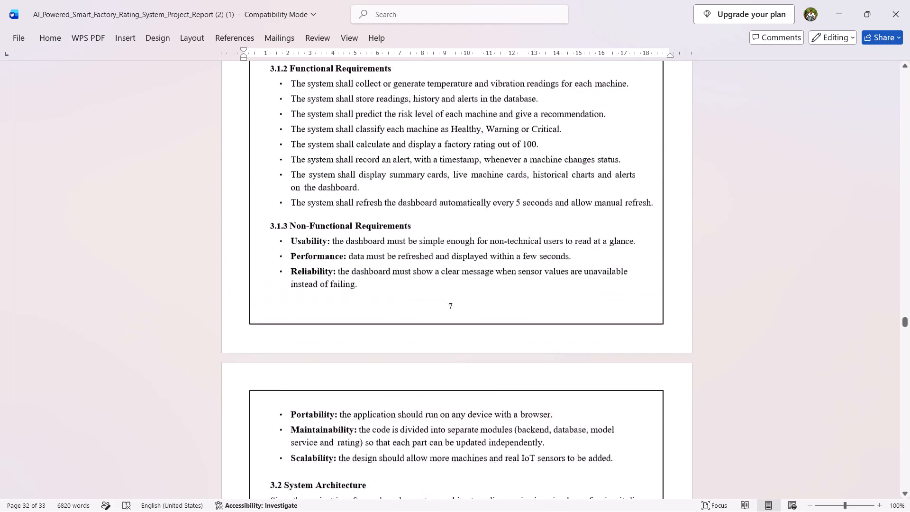
scroll(472, 165, "up", 6)
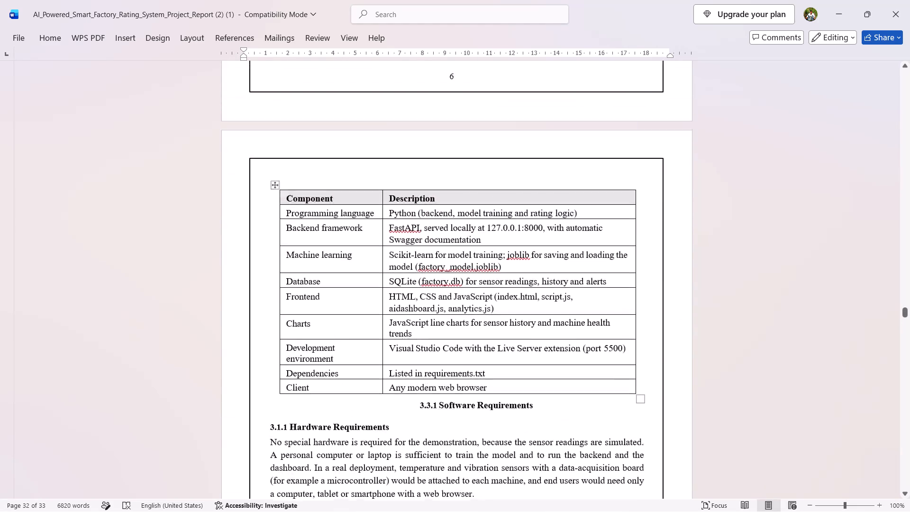
scroll(472, 165, "up", 4)
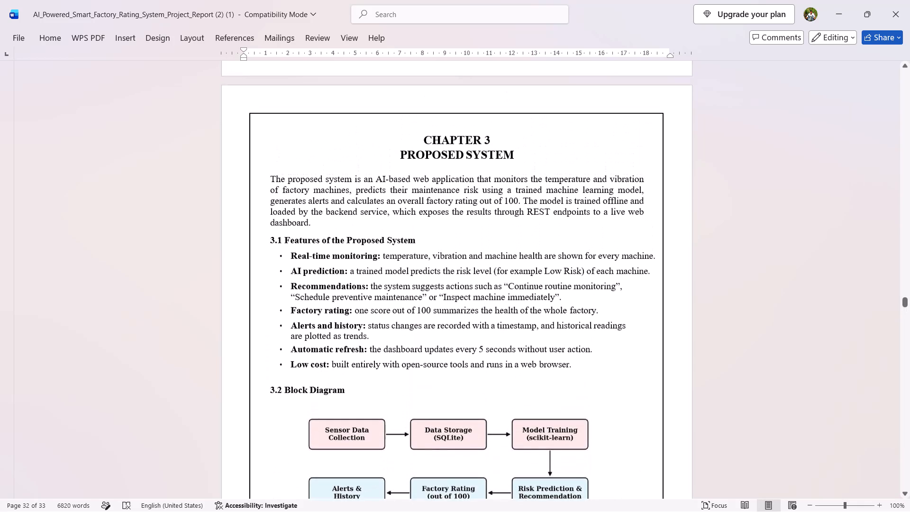
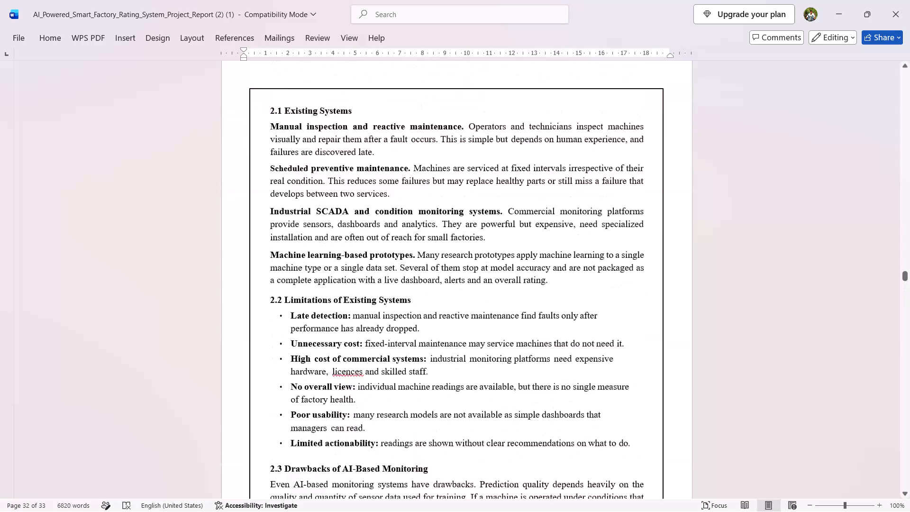
Go back through the front matter to the Table of Contents and check its chapter titles, section entries and page numbers through Chapter 5.
scroll(472, 165, "up", 13)
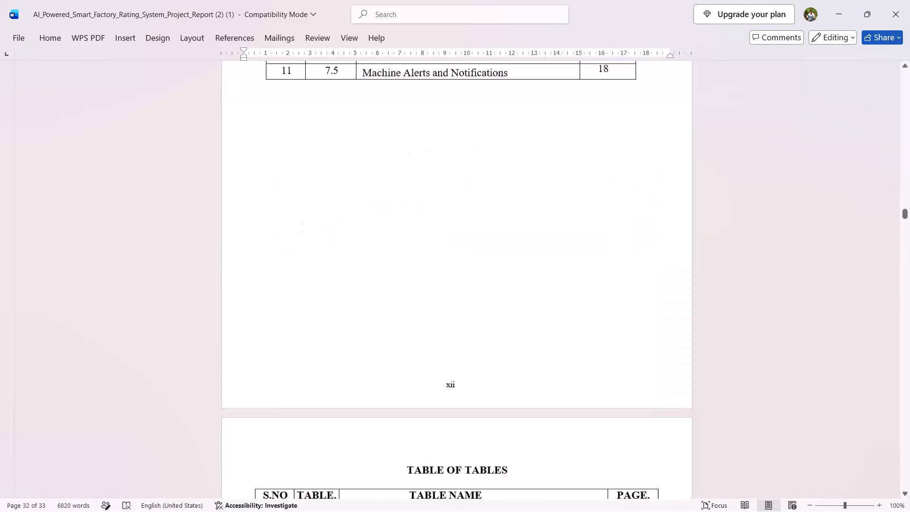
scroll(472, 165, "up", 10)
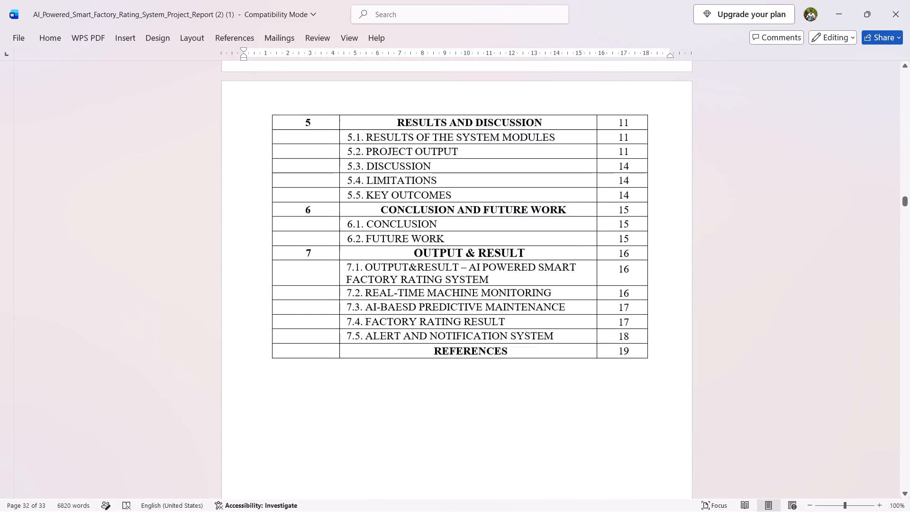
scroll(472, 165, "up", 9)
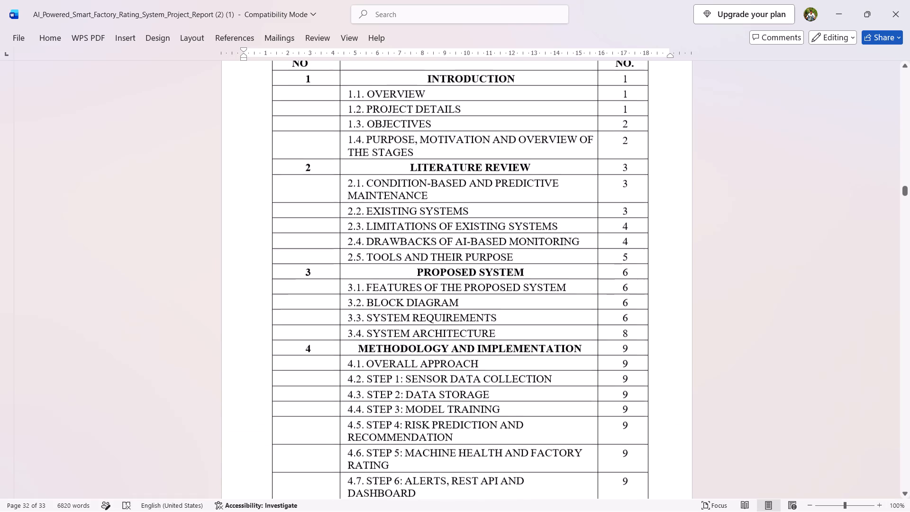
scroll(472, 165, "up", 2)
scroll(472, 165, "down", 1)
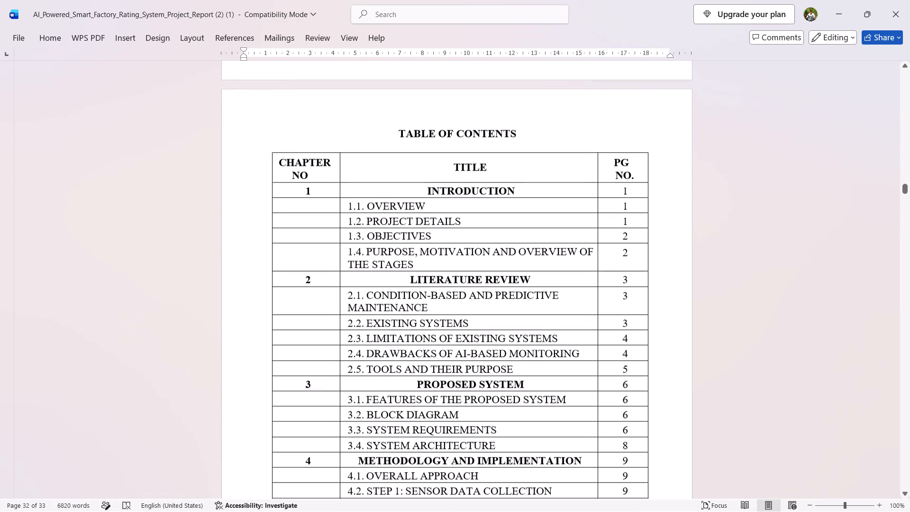
scroll(472, 165, "down", 1)
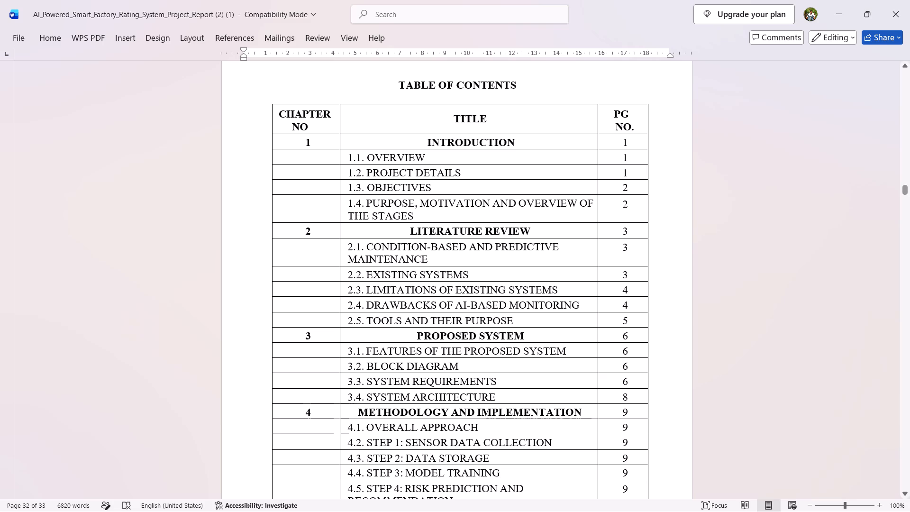
scroll(347, 269, "down", 1)
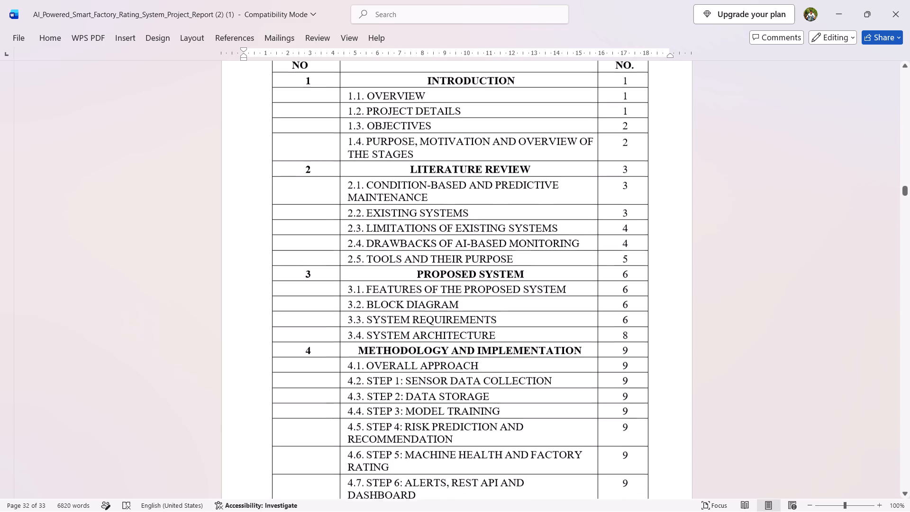
scroll(347, 269, "down", 1)
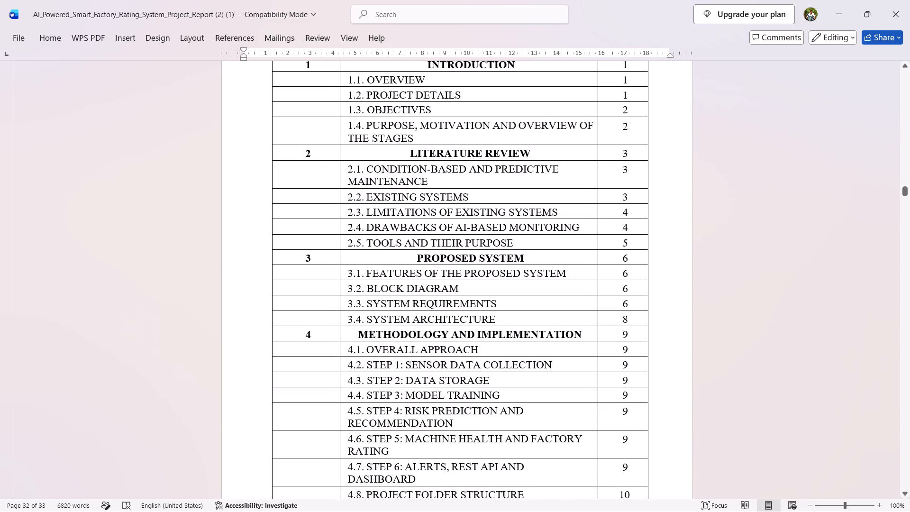
scroll(393, 347, "down", 1)
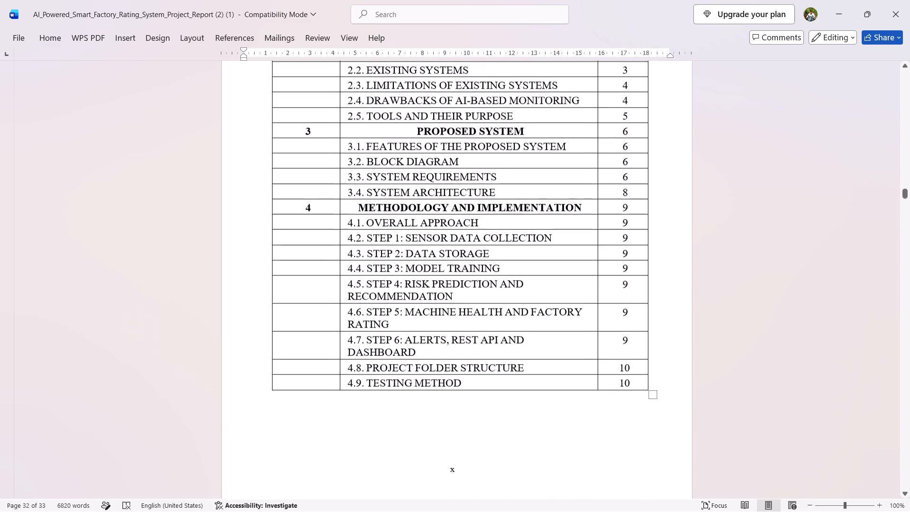
scroll(393, 347, "down", 4)
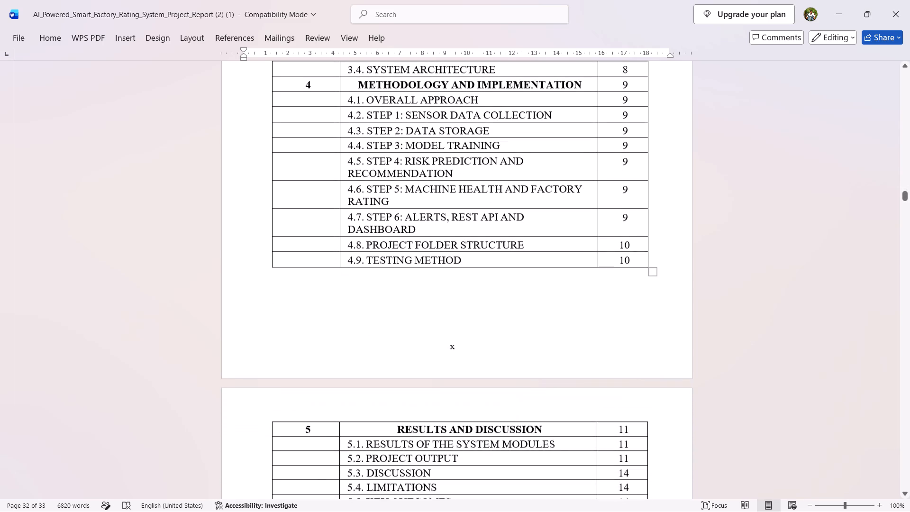
scroll(393, 347, "down", 3)
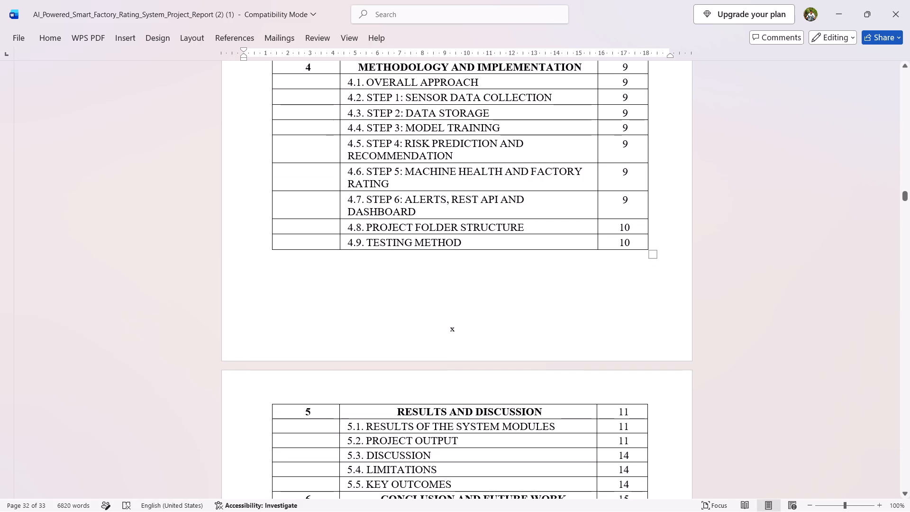
scroll(393, 347, "down", 1)
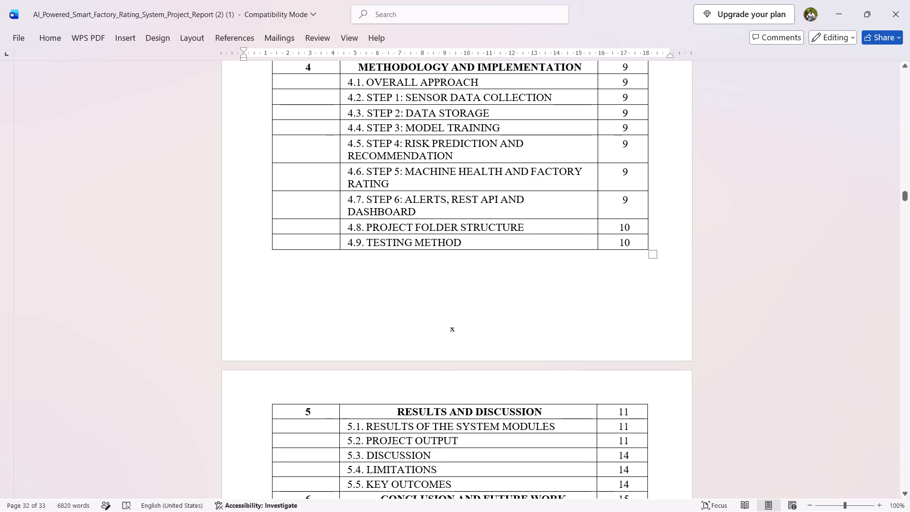
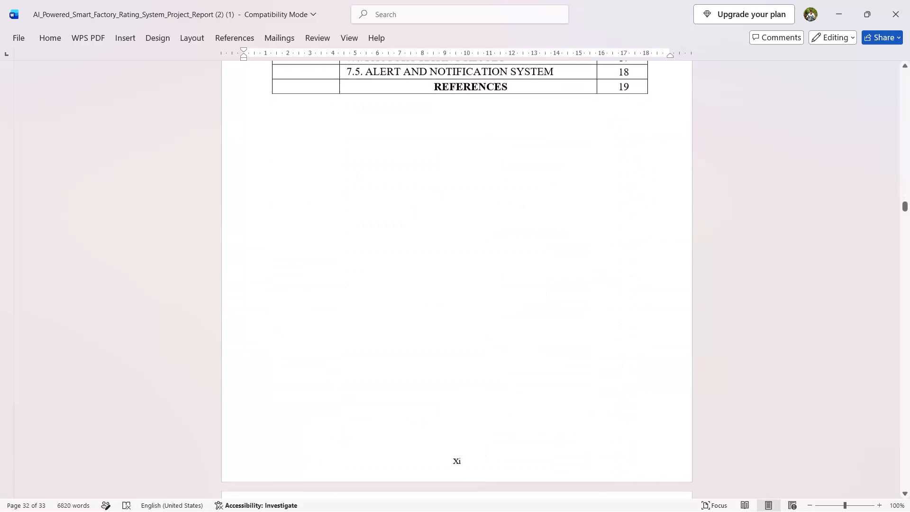
Check the Table of Figures entries and the Chapter 1 opening page with its Overview and Project Details table.
scroll(393, 347, "up", 4)
scroll(393, 347, "down", 6)
scroll(393, 347, "up", 3)
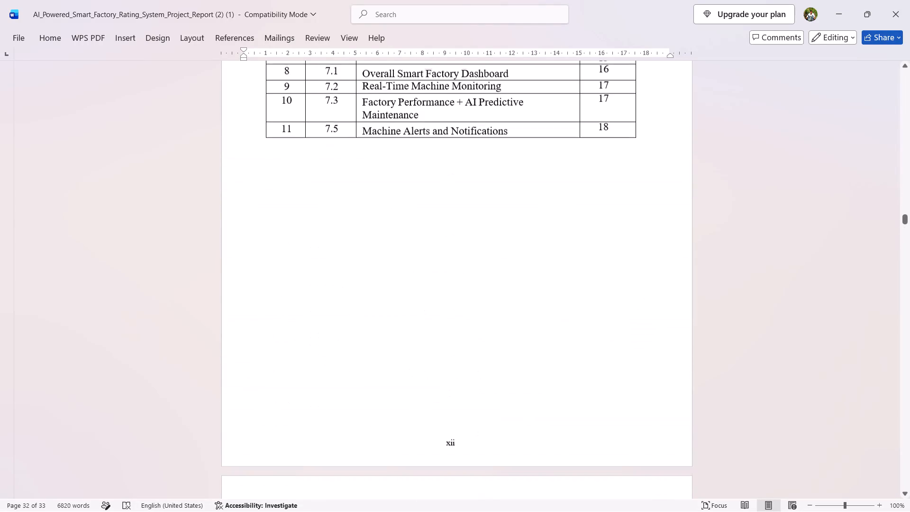
scroll(393, 347, "up", 4)
scroll(393, 347, "down", 1)
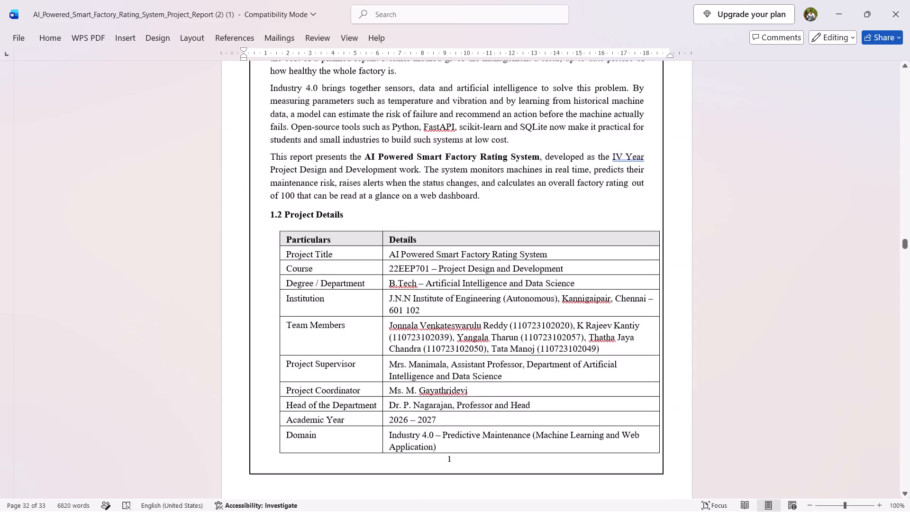
scroll(393, 347, "down", 1)
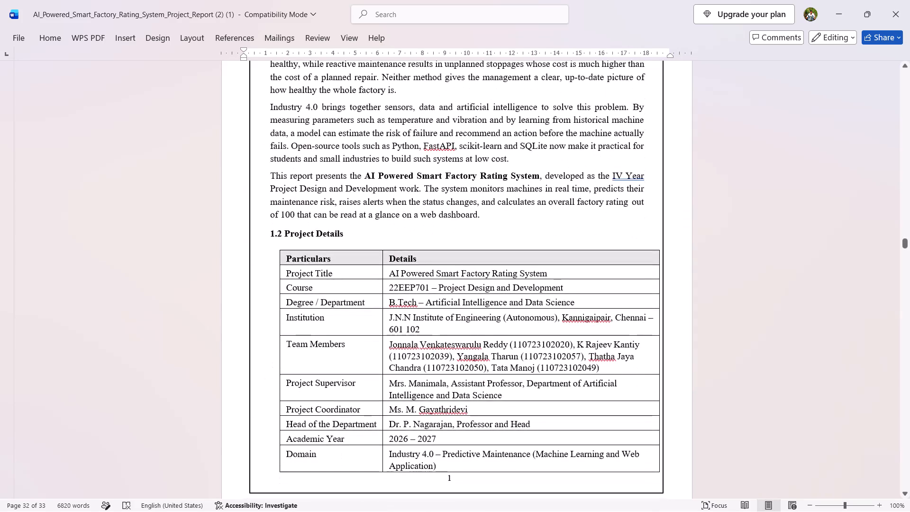
scroll(393, 347, "down", 1)
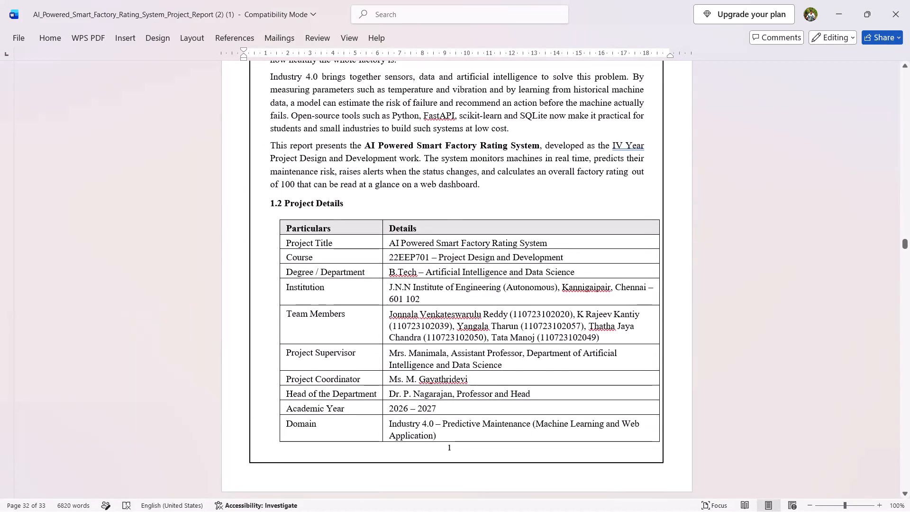
scroll(393, 347, "up", 4)
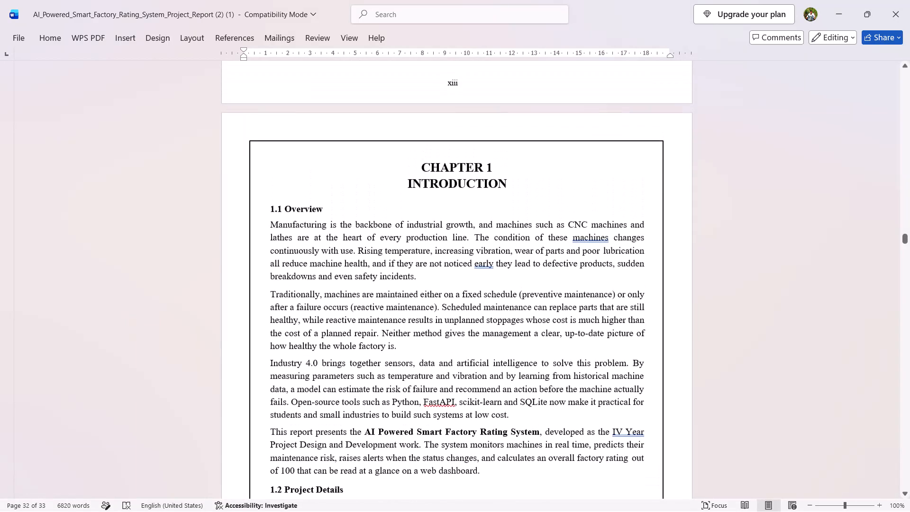
scroll(393, 347, "up", 7)
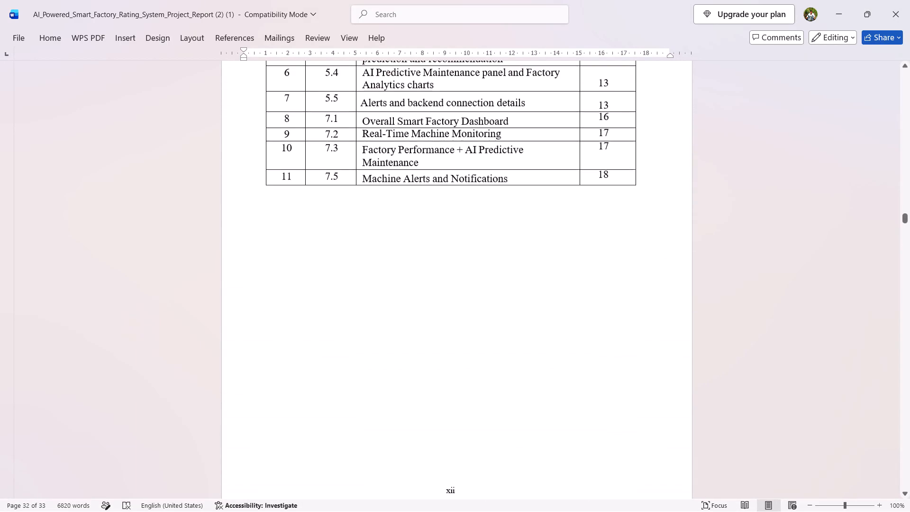
scroll(393, 347, "up", 6)
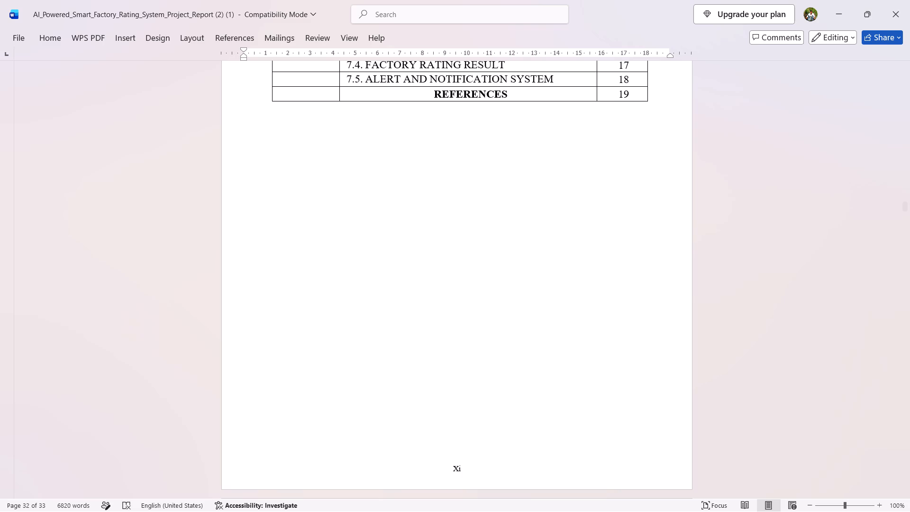
Recheck the Table of Contents entries and page numbers for Chapters 3 to 7 and the References.
scroll(393, 347, "down", 1)
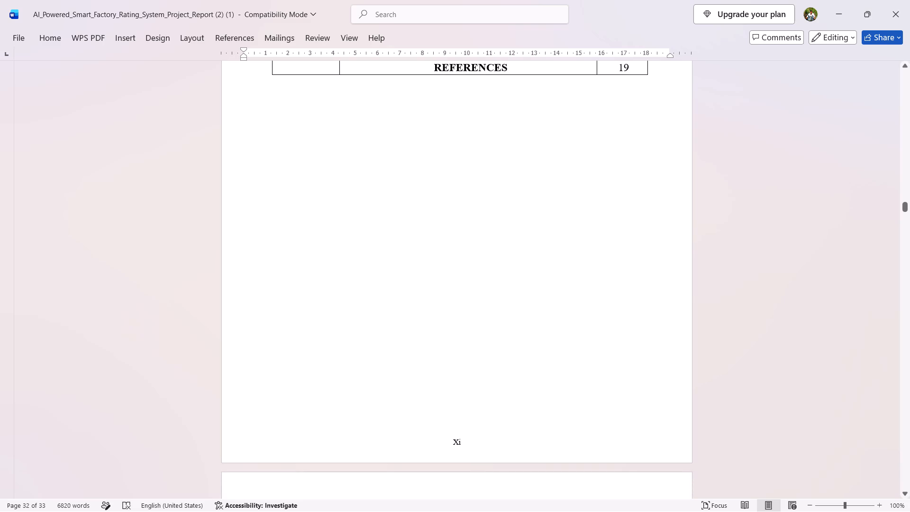
scroll(393, 347, "up", 3)
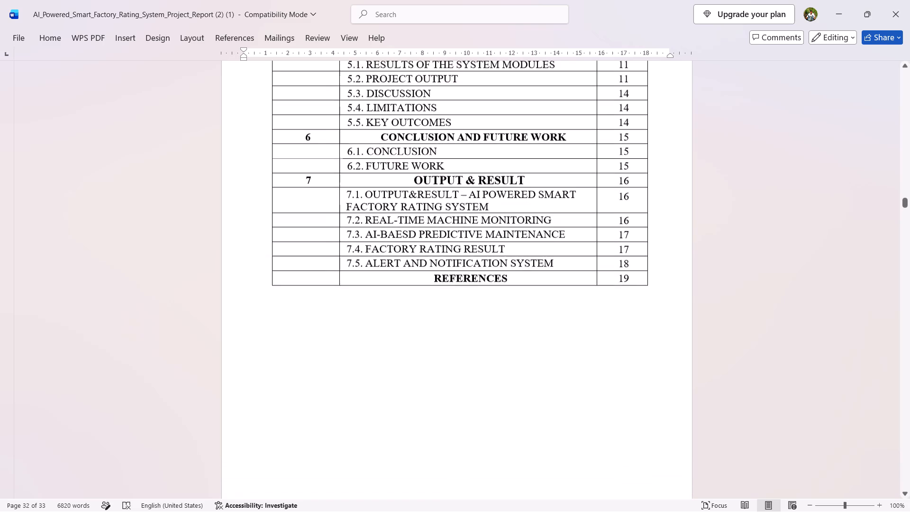
scroll(393, 347, "up", 2)
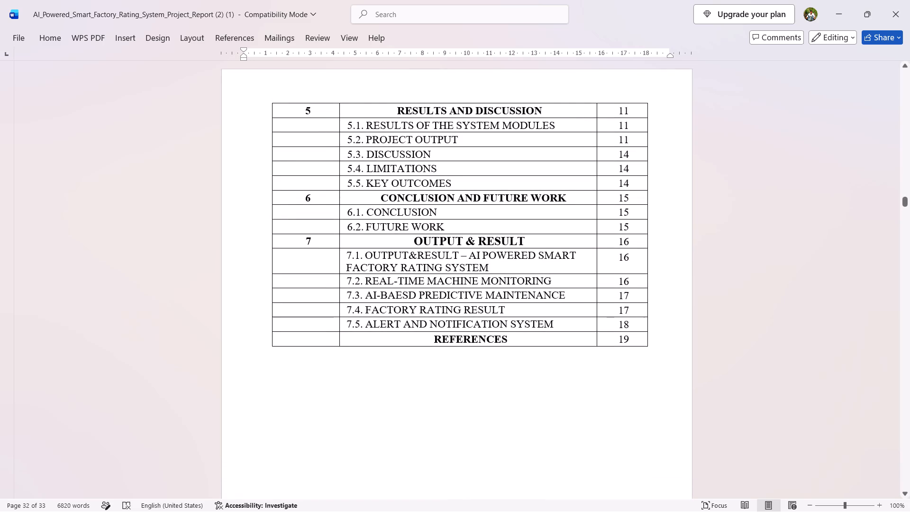
scroll(393, 347, "up", 4)
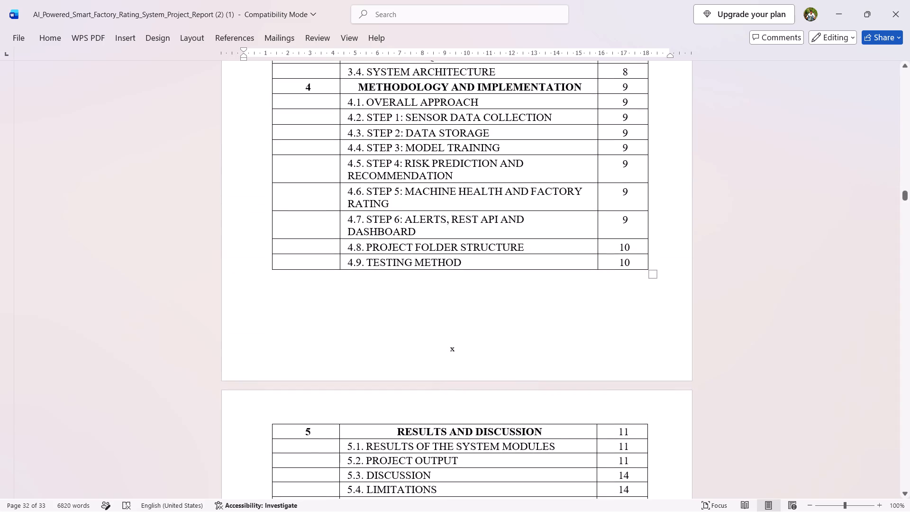
scroll(393, 347, "up", 2)
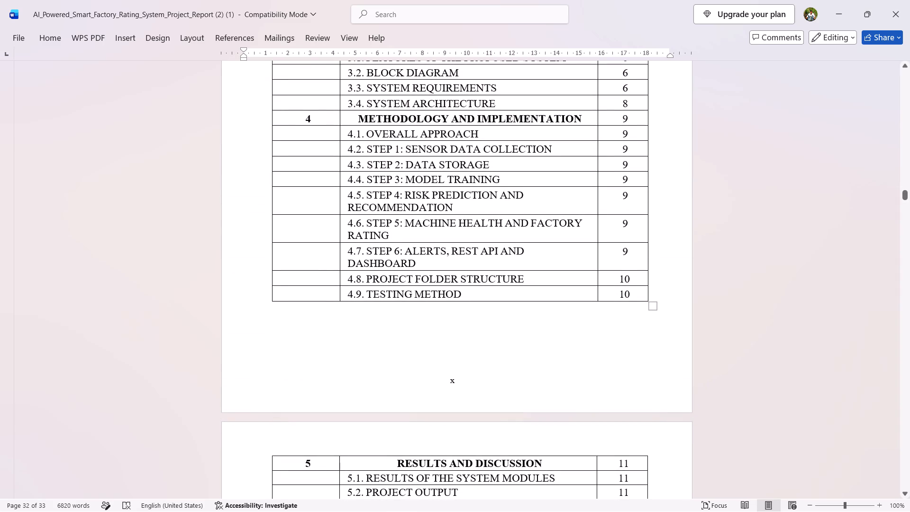
scroll(393, 347, "up", 1)
scroll(383, 219, "up", 1)
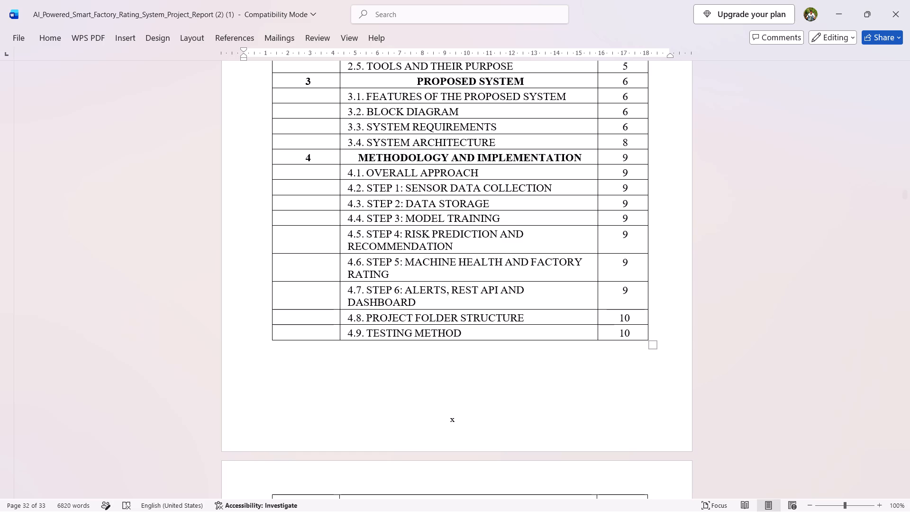
scroll(412, 377, "down", 4)
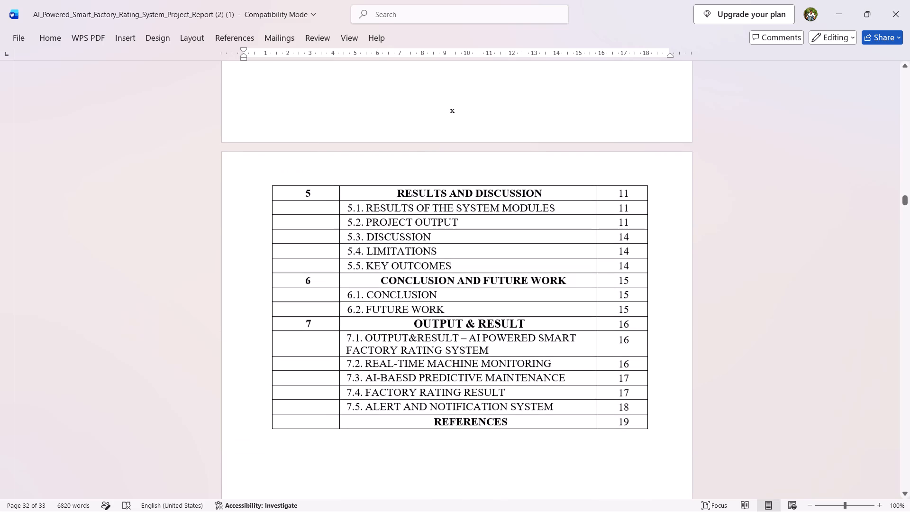
scroll(412, 377, "down", 5)
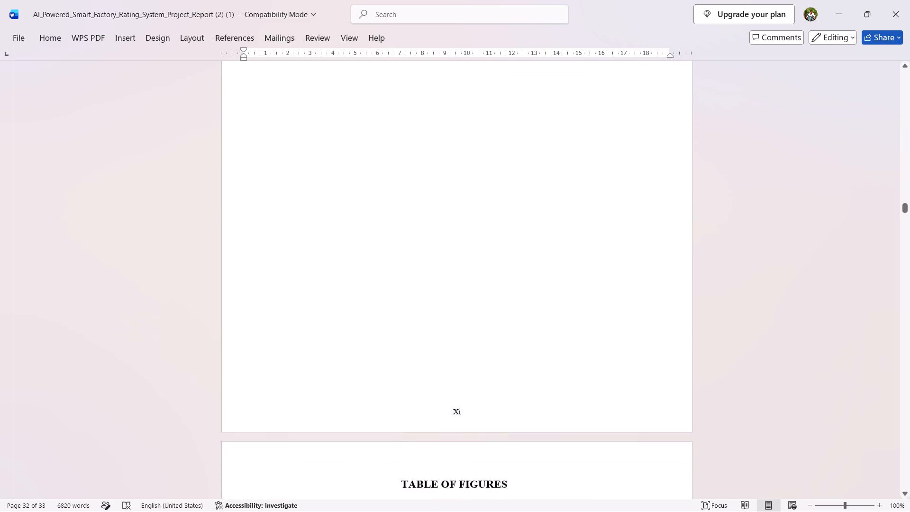
Review the body pages of Chapters 2 and 3 through the software, hardware and functional requirements, checking their section numbering.
scroll(412, 377, "down", 17)
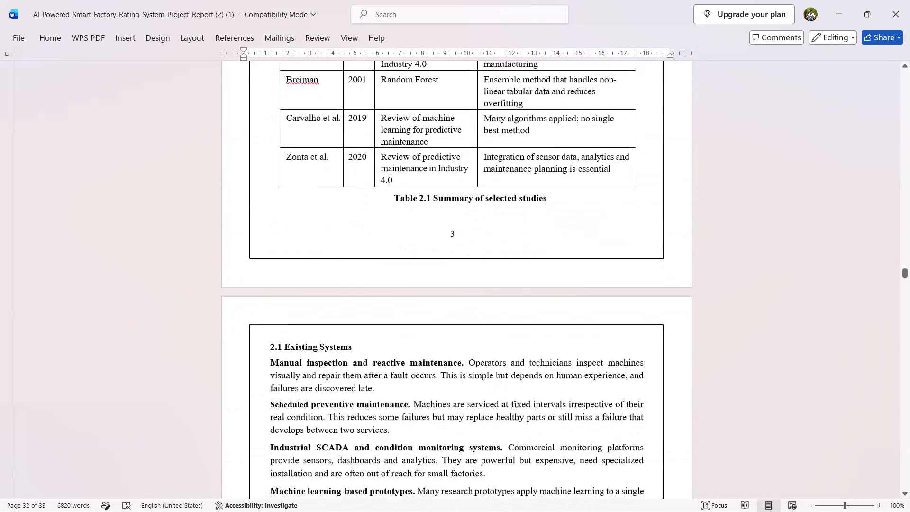
scroll(412, 377, "down", 7)
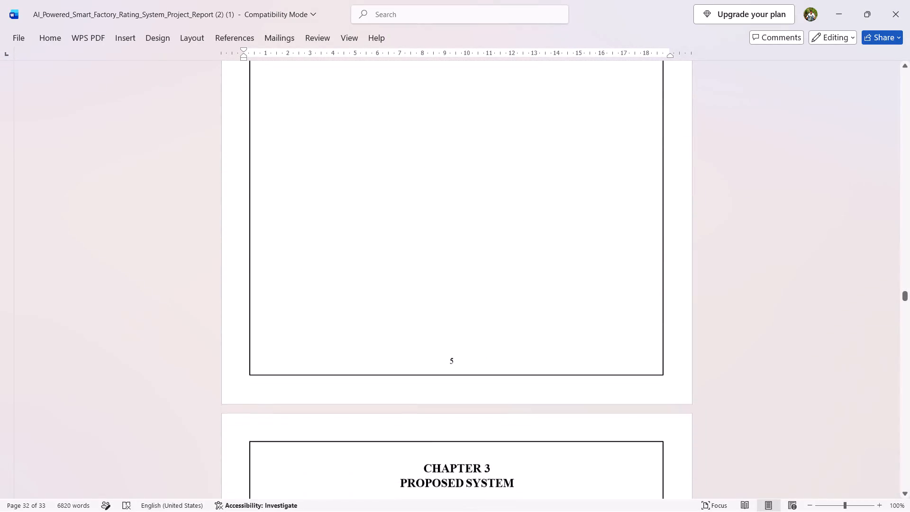
scroll(412, 377, "down", 3)
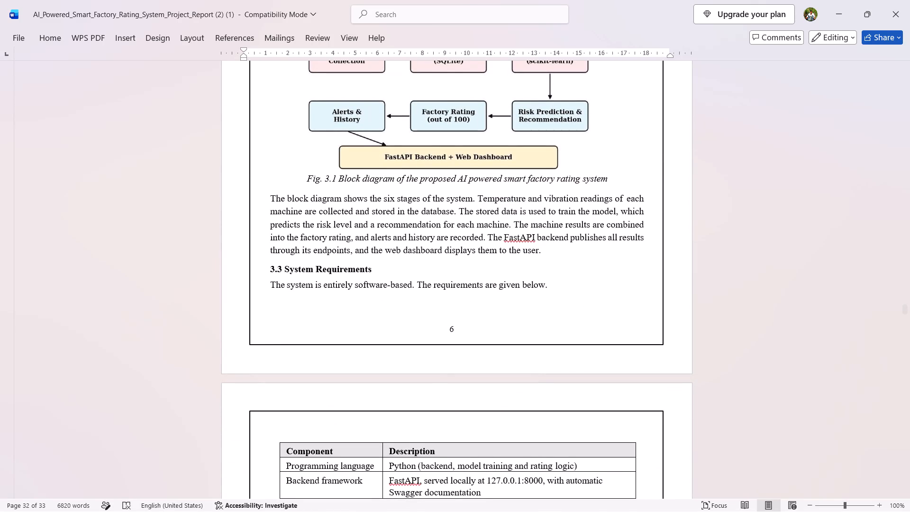
scroll(412, 377, "down", 5)
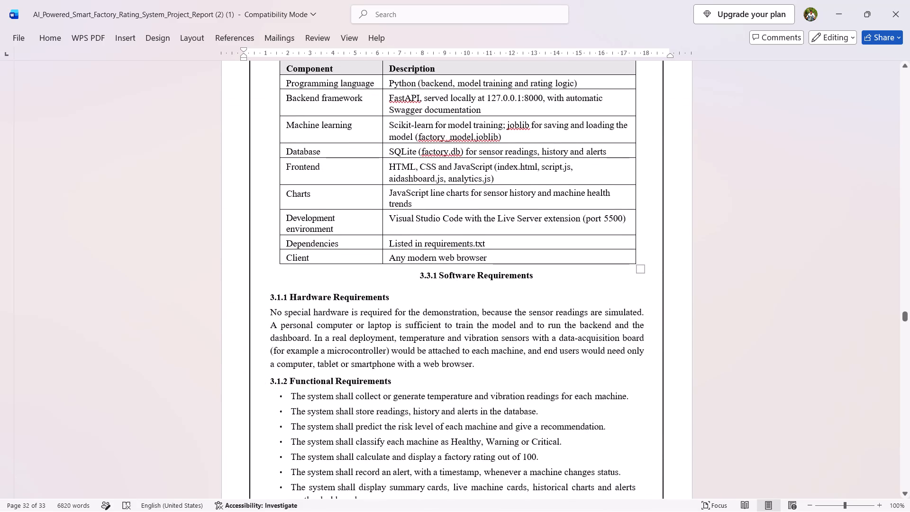
right_click_drag(268, 295, 303, 304)
right_click_drag(303, 304, 457, 395)
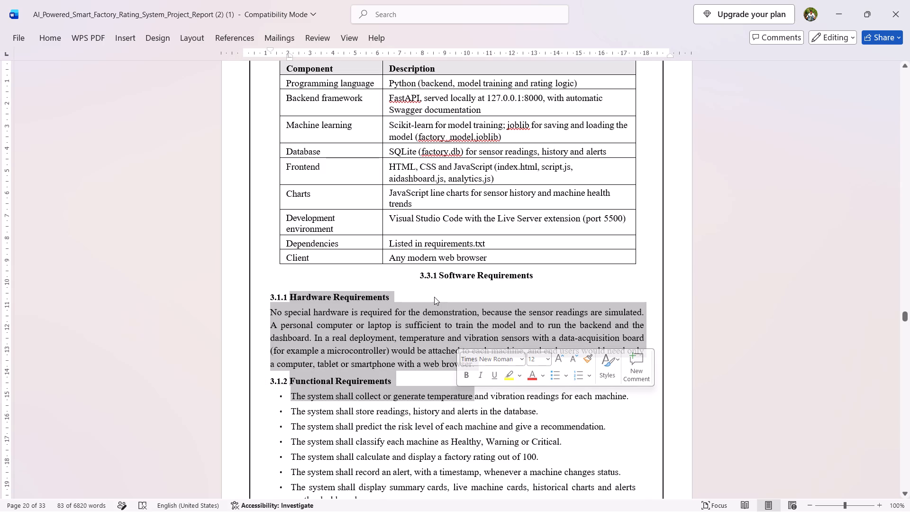
left_click(415, 288)
scroll(415, 288, "down", 4)
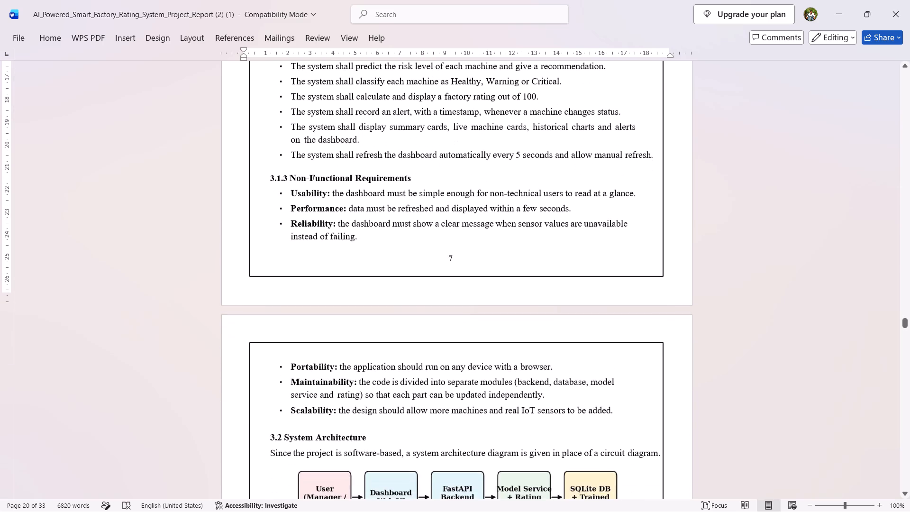
Check the System Architecture section and the Chapter 4 opening, and look back over the Chapter 3 requirements and Chapter 2 studies table.
scroll(415, 288, "down", 4)
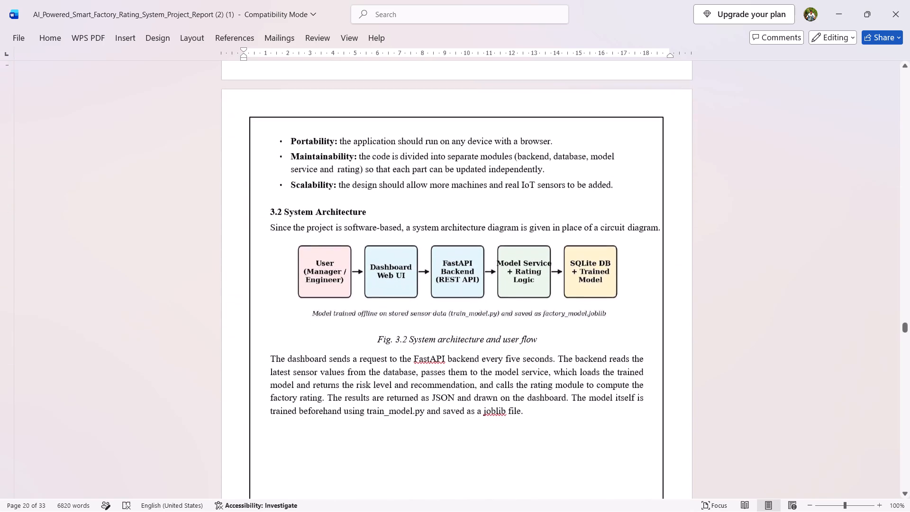
scroll(415, 288, "down", 5)
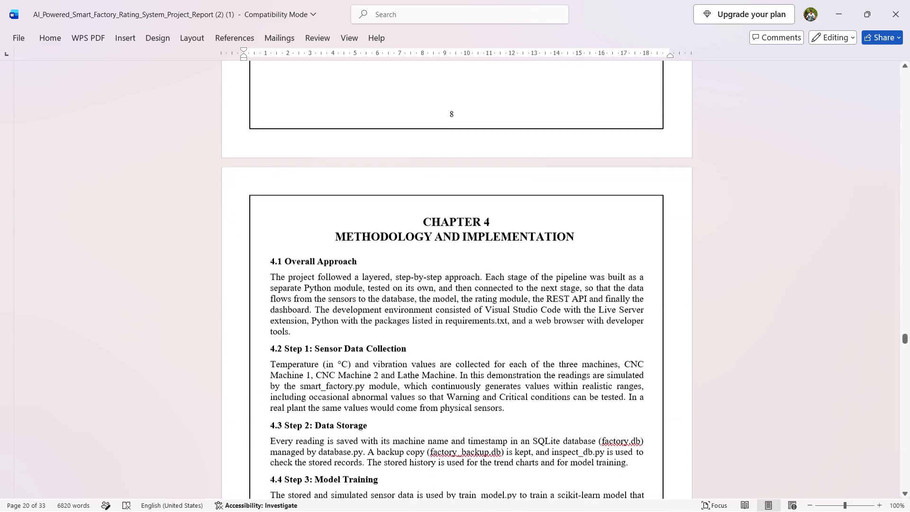
scroll(415, 288, "down", 7)
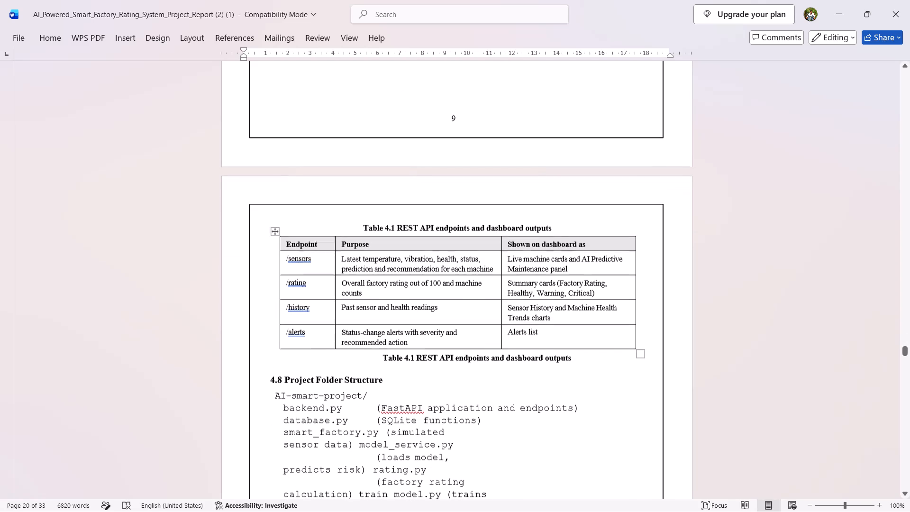
scroll(415, 288, "up", 8)
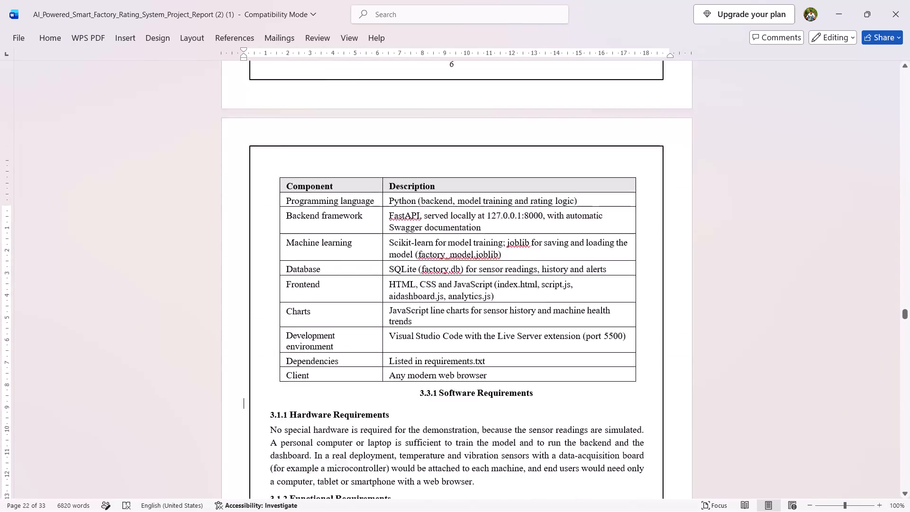
scroll(415, 288, "up", 8)
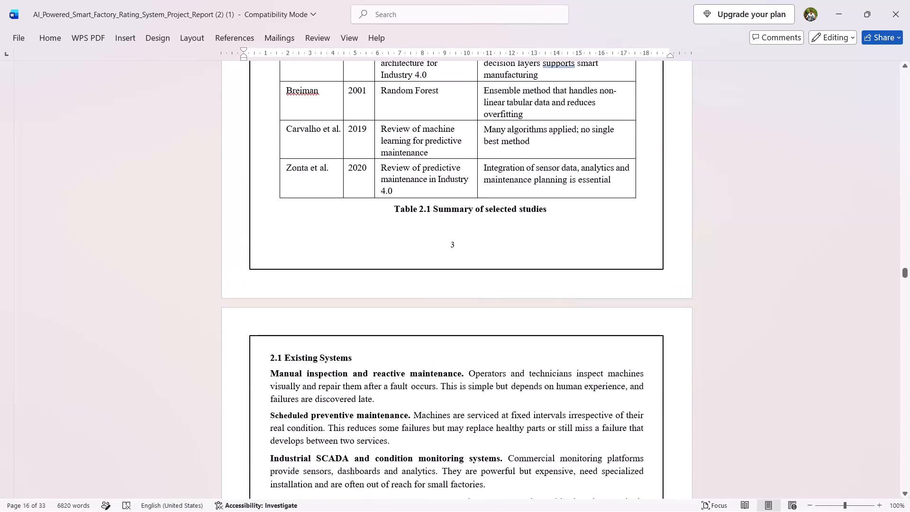
Review Chapter 4 from the risk prediction step through the Table 4.1 captions, Project Folder Structure and Testing Method.
scroll(415, 288, "down", 16)
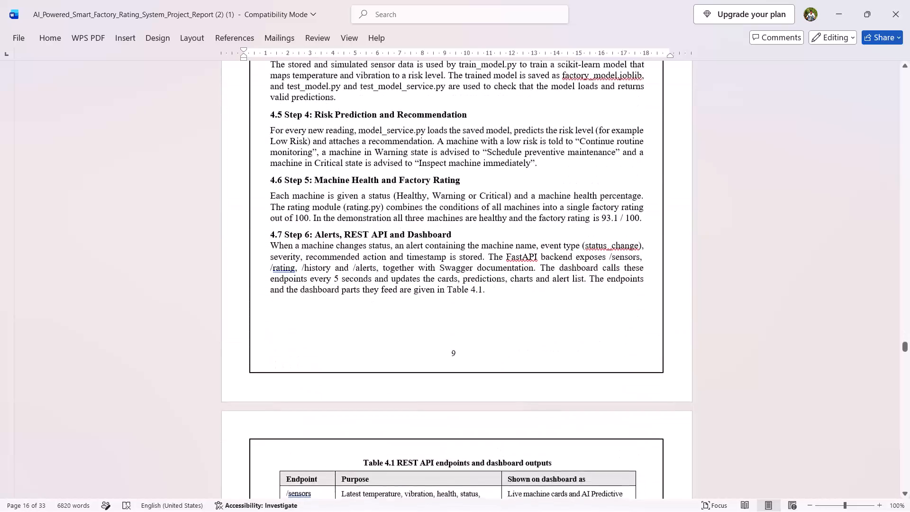
scroll(415, 288, "down", 1)
scroll(415, 288, "up", 1)
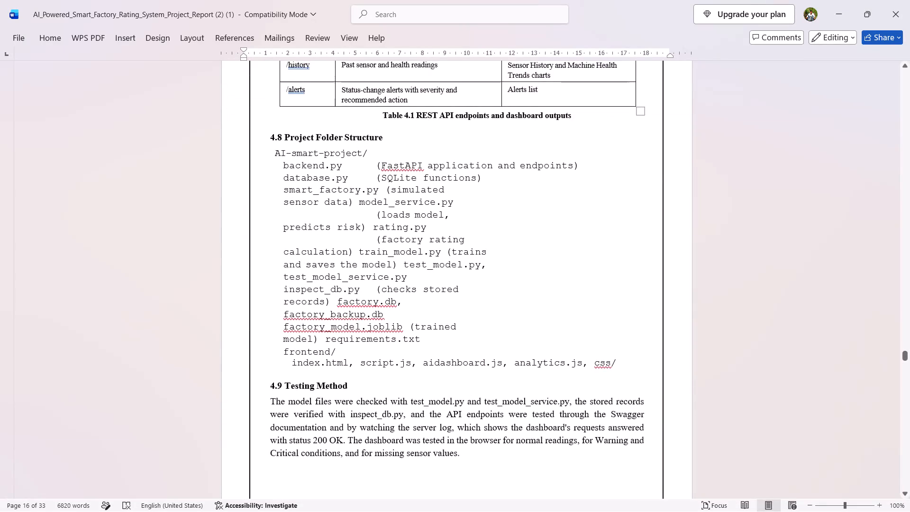
scroll(415, 288, "up", 1)
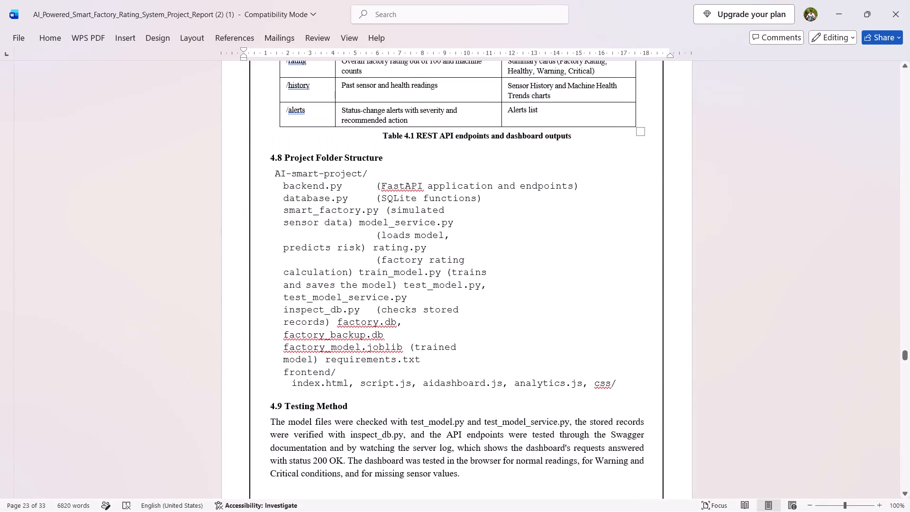
scroll(415, 288, "up", 1)
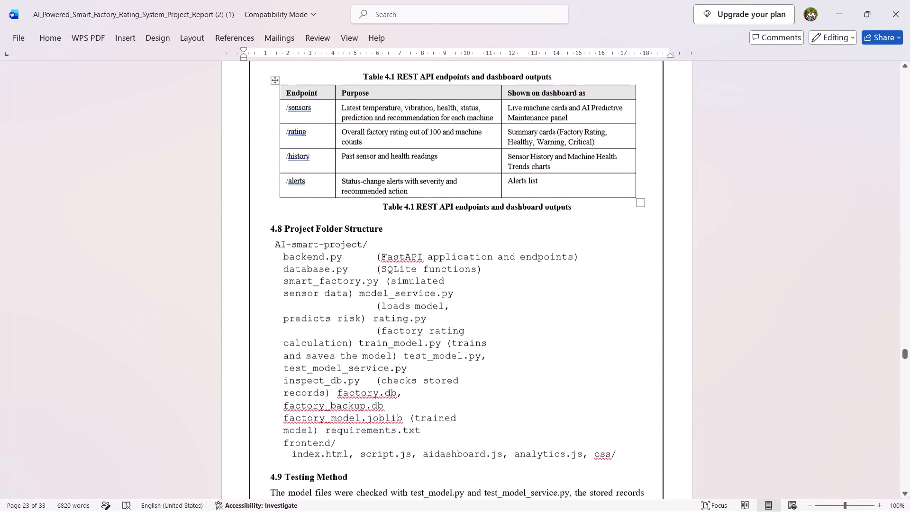
scroll(415, 288, "up", 1)
scroll(415, 288, "down", 4)
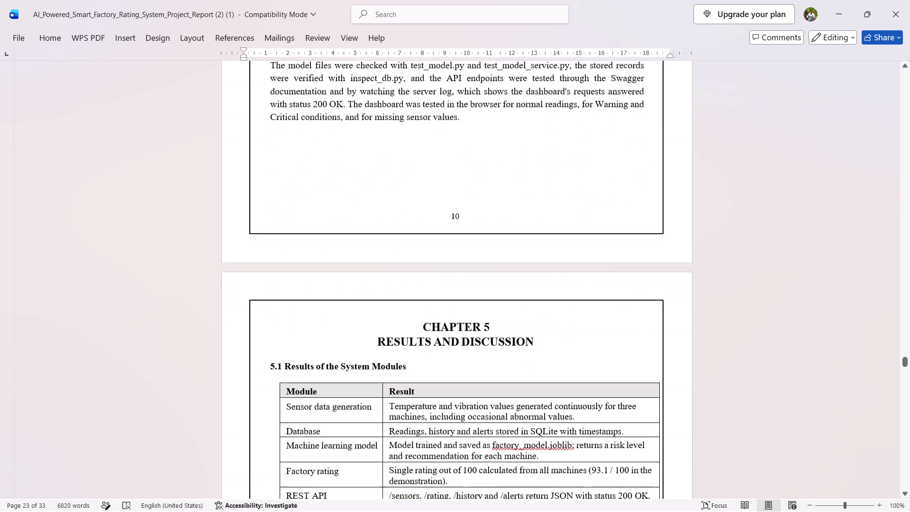
Review the opening of Chapter 5, from the System Modules results table through Figures 5.1 to 5.3 and Table 5.2.
scroll(415, 288, "right", 1)
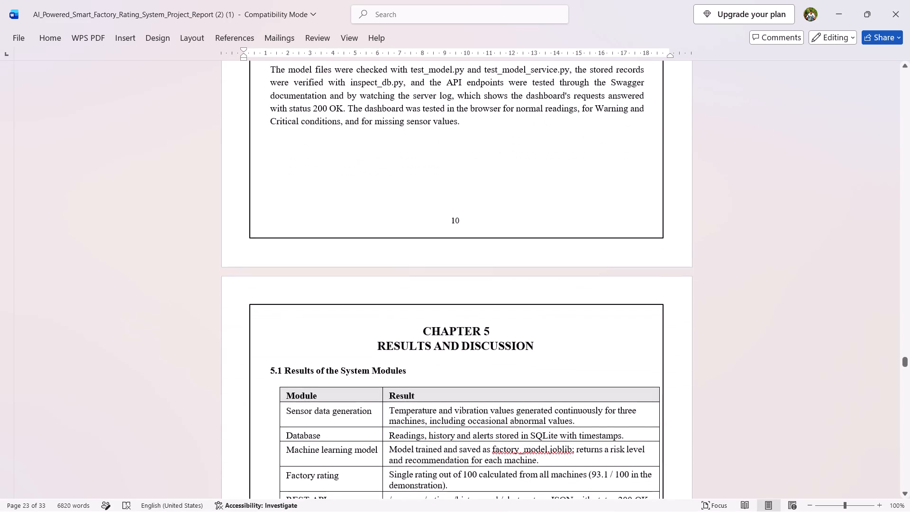
scroll(415, 288, "down", 3)
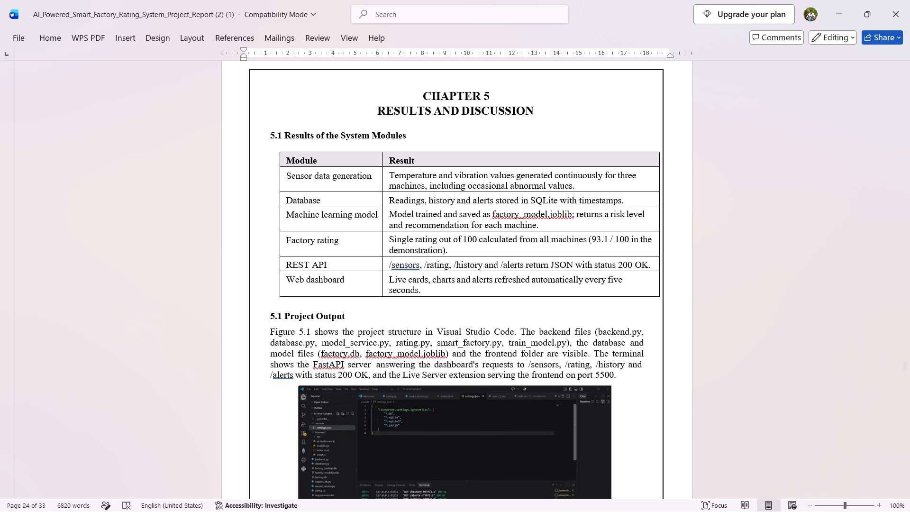
scroll(415, 288, "down", 5)
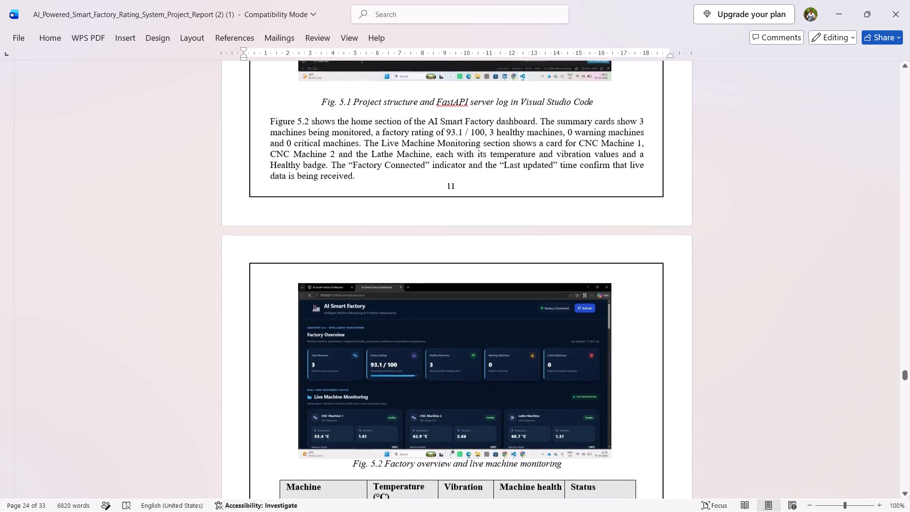
scroll(415, 288, "down", 2)
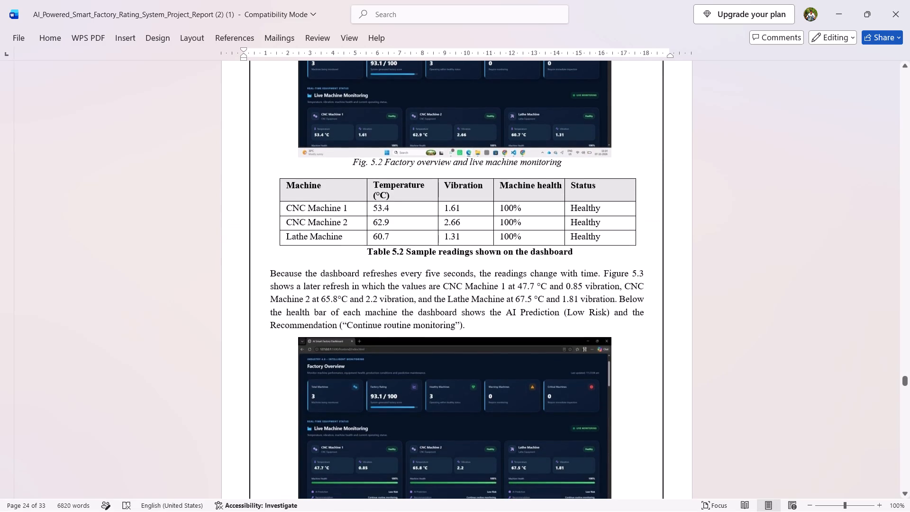
scroll(415, 288, "up", 2)
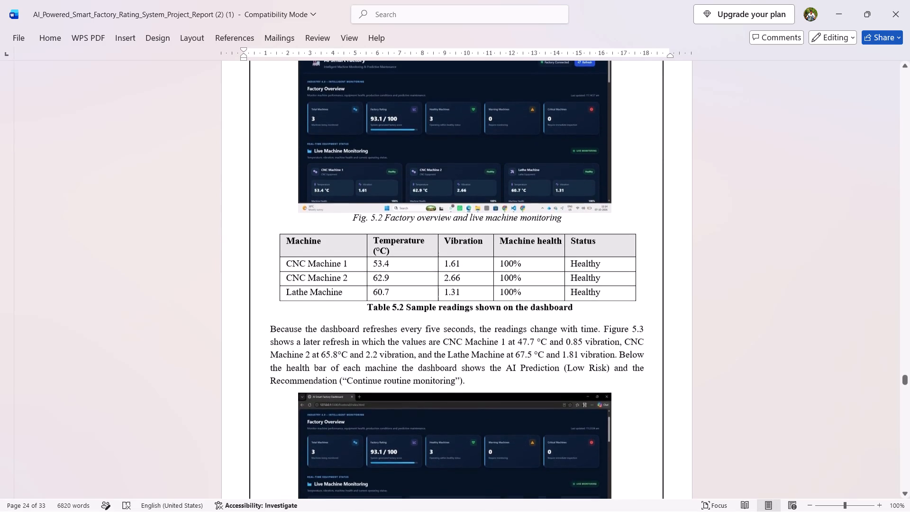
scroll(415, 288, "up", 1)
scroll(425, 230, "down", 1)
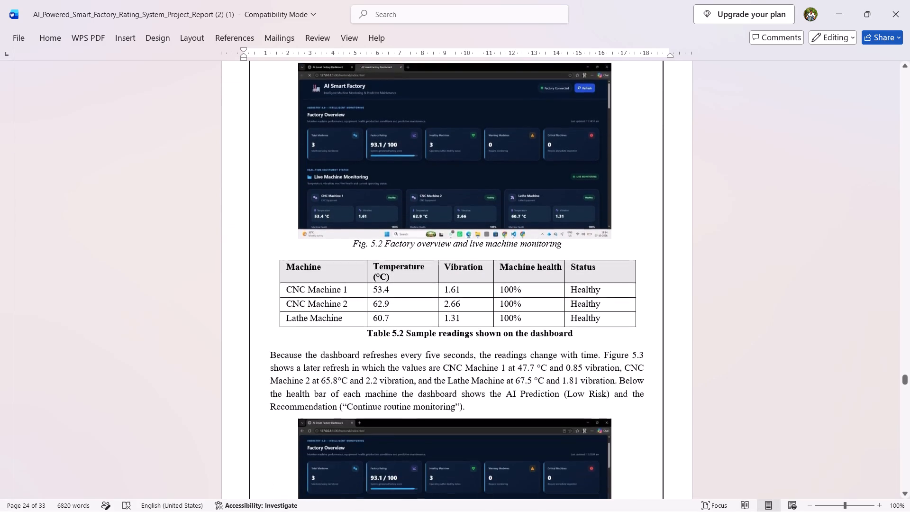
scroll(425, 230, "down", 3)
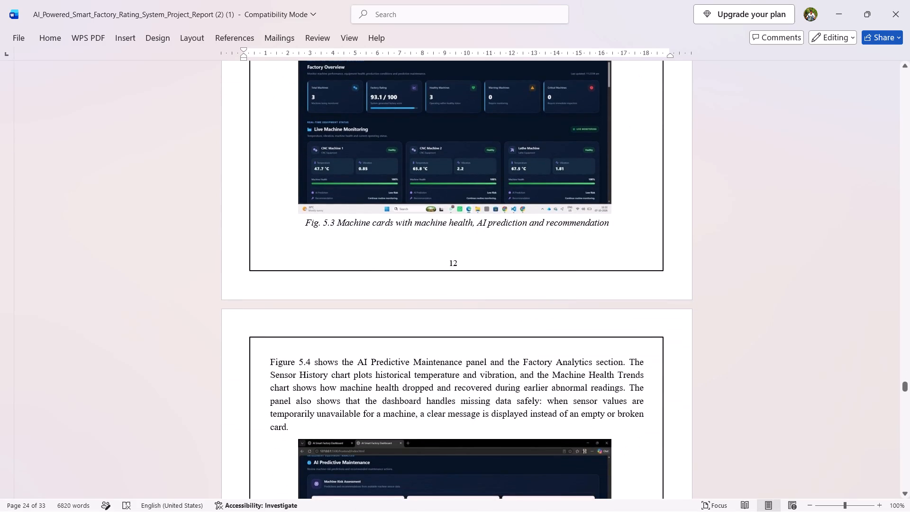
scroll(425, 230, "up", 2)
scroll(370, 160, "down", 1)
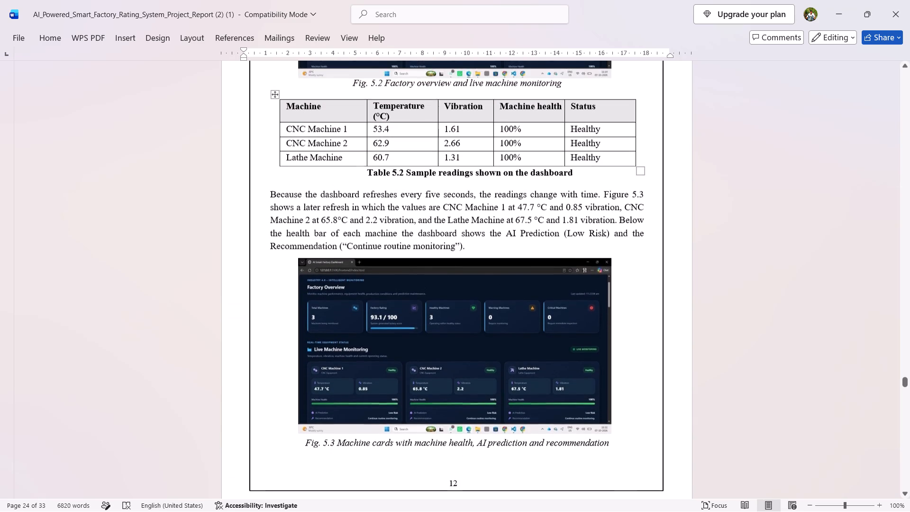
Review Figures 5.4 and 5.5 and the Discussion, Limitations and Key Outcomes sections of Chapter 5.
scroll(370, 160, "down", 1)
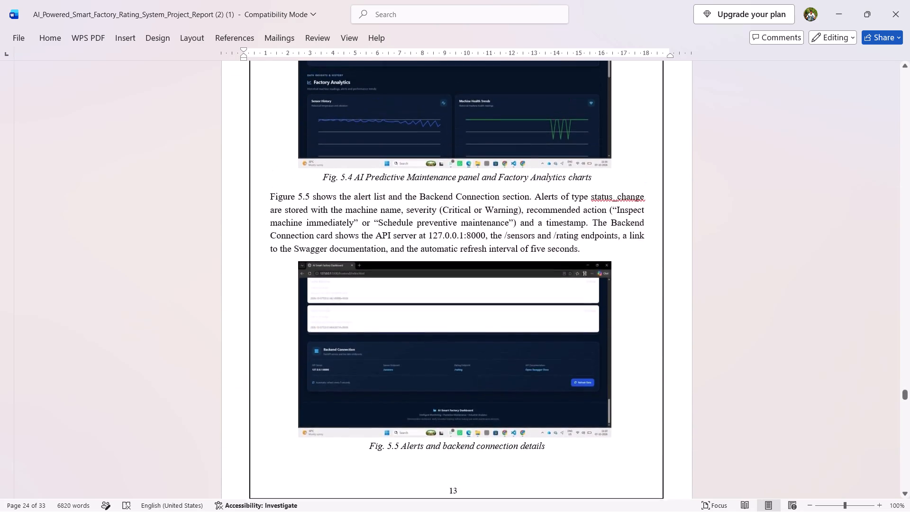
scroll(370, 160, "down", 2)
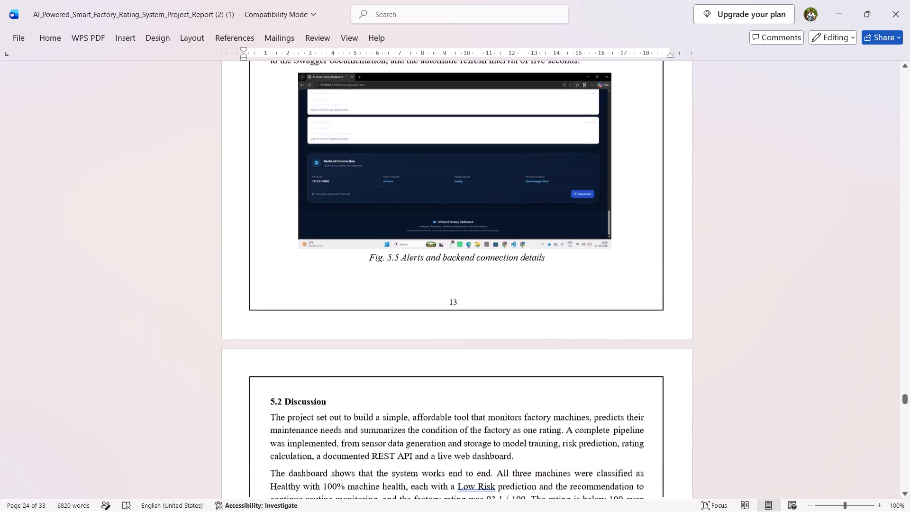
scroll(370, 160, "down", 2)
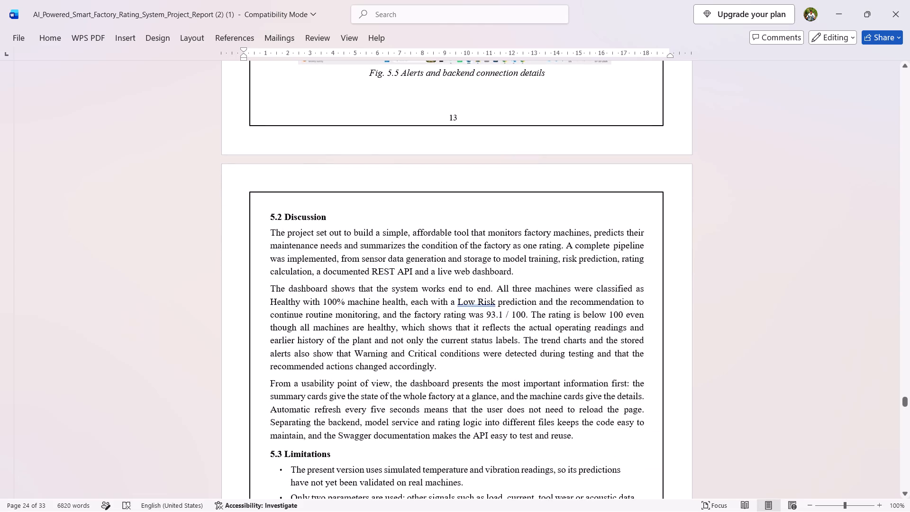
scroll(370, 160, "down", 3)
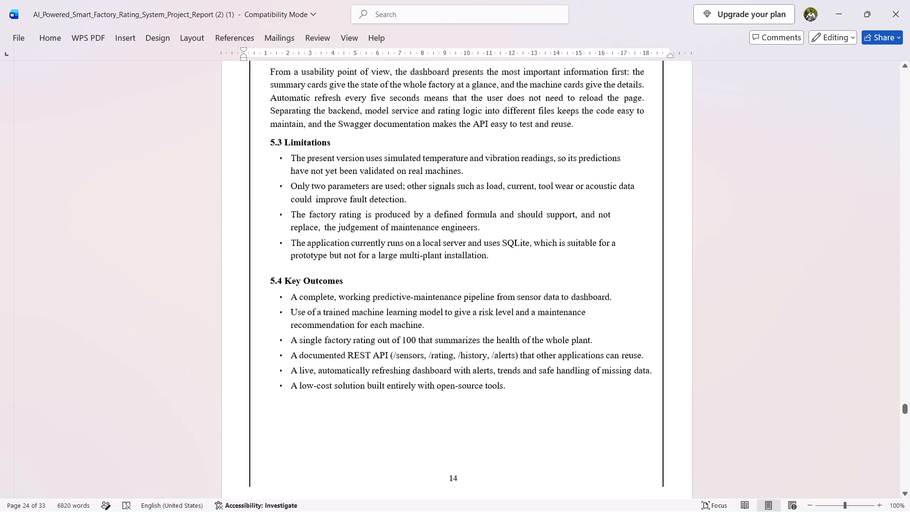
scroll(370, 160, "down", 1)
scroll(370, 160, "up", 3)
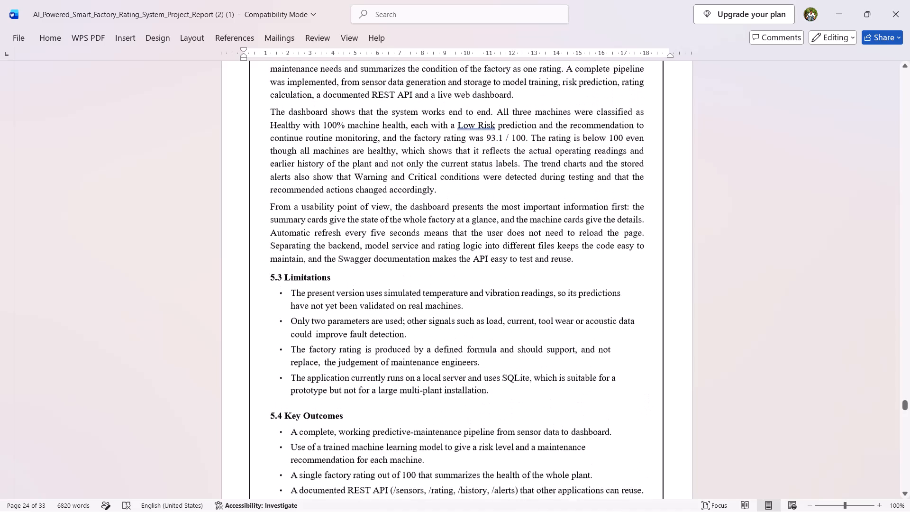
scroll(370, 160, "up", 2)
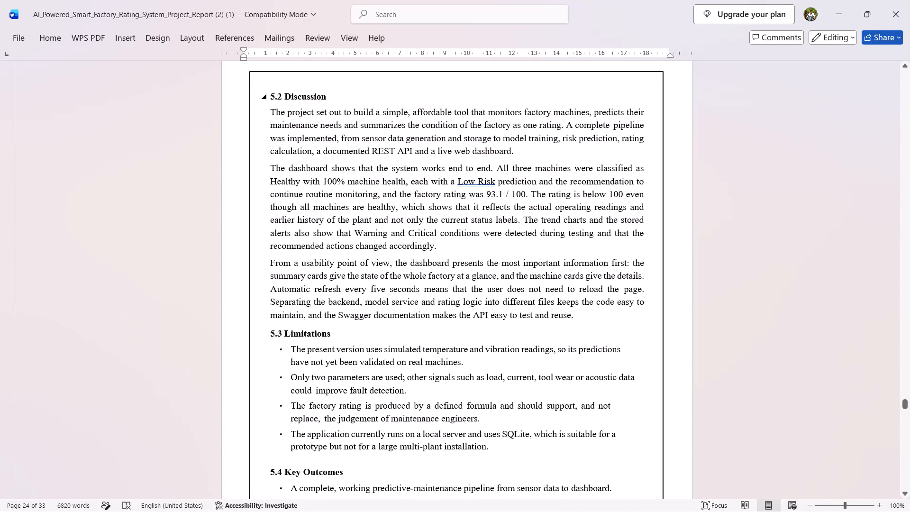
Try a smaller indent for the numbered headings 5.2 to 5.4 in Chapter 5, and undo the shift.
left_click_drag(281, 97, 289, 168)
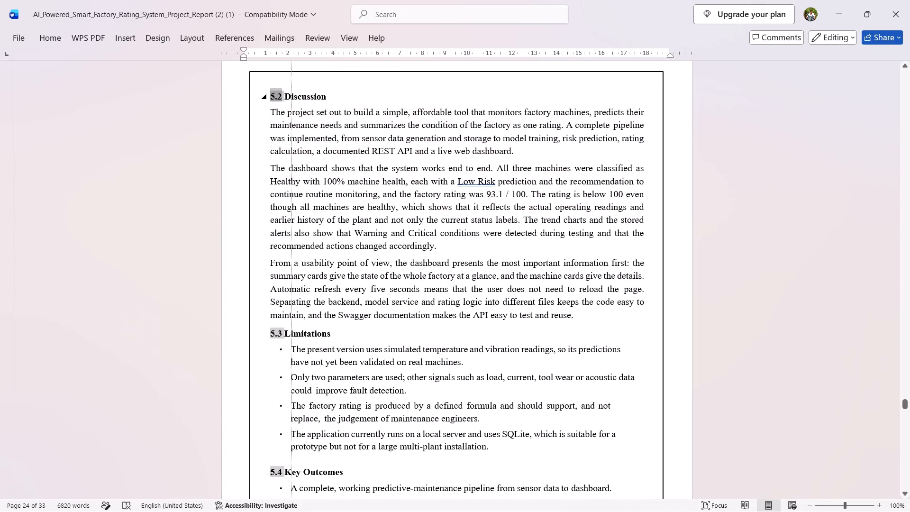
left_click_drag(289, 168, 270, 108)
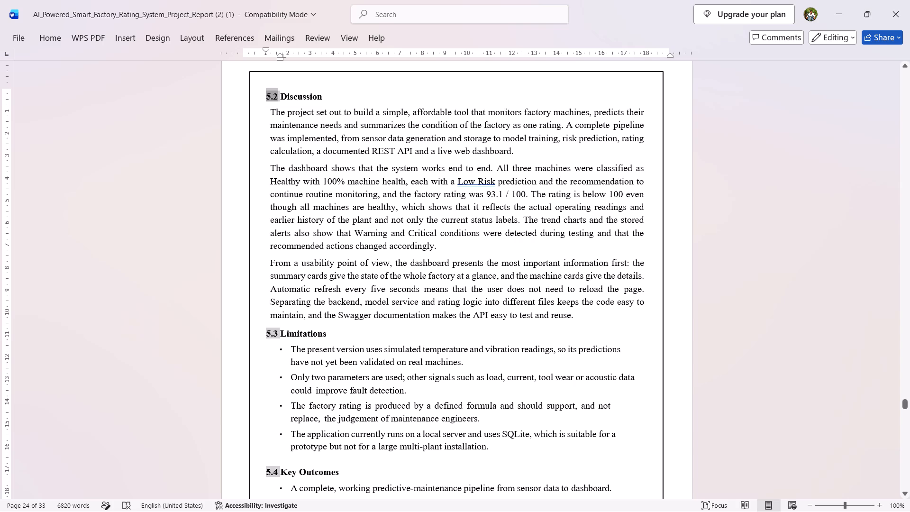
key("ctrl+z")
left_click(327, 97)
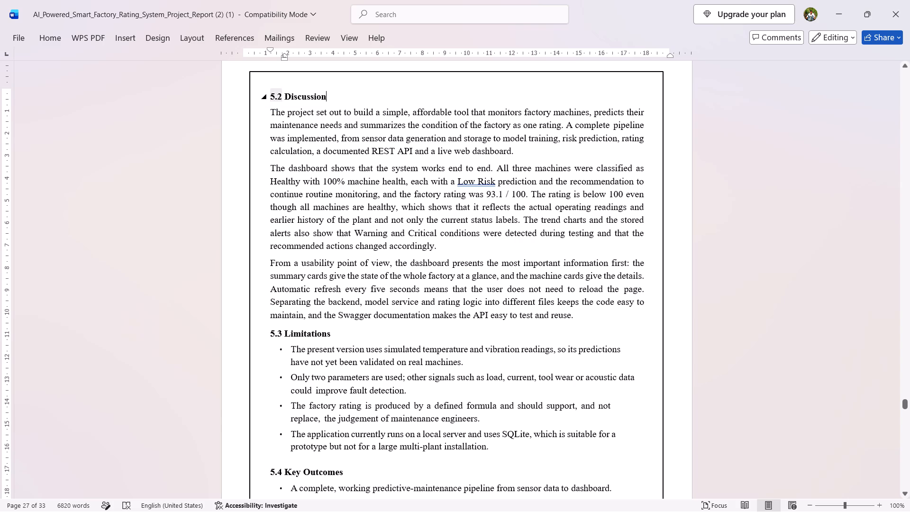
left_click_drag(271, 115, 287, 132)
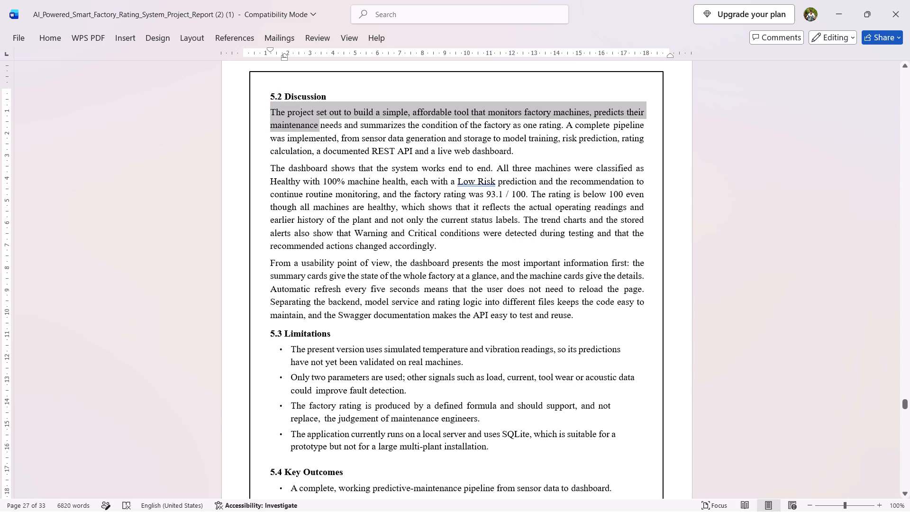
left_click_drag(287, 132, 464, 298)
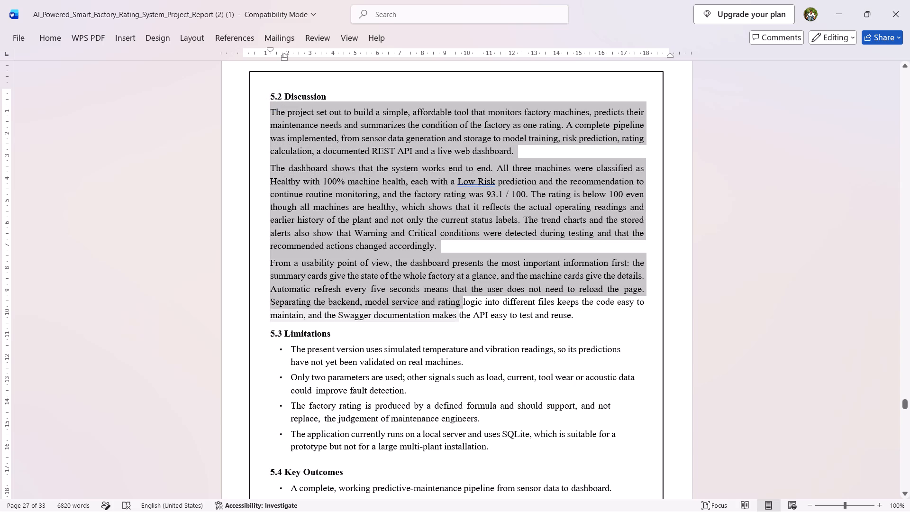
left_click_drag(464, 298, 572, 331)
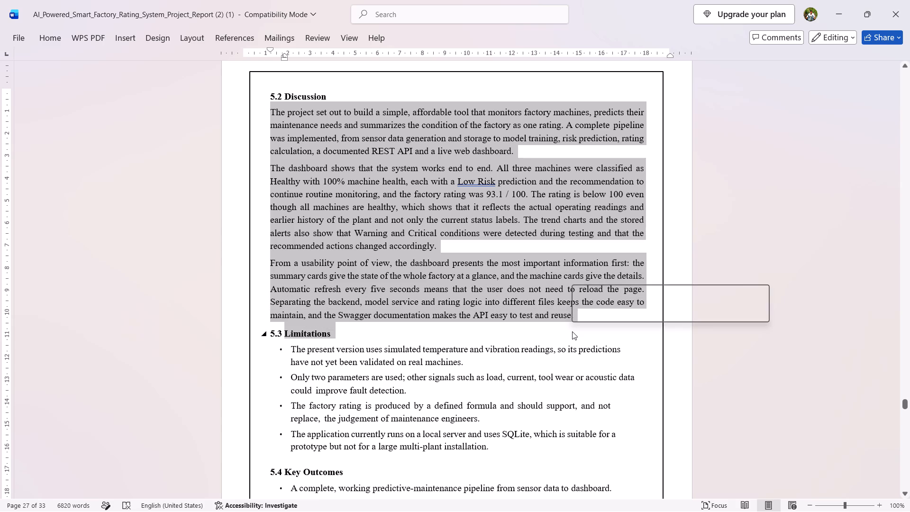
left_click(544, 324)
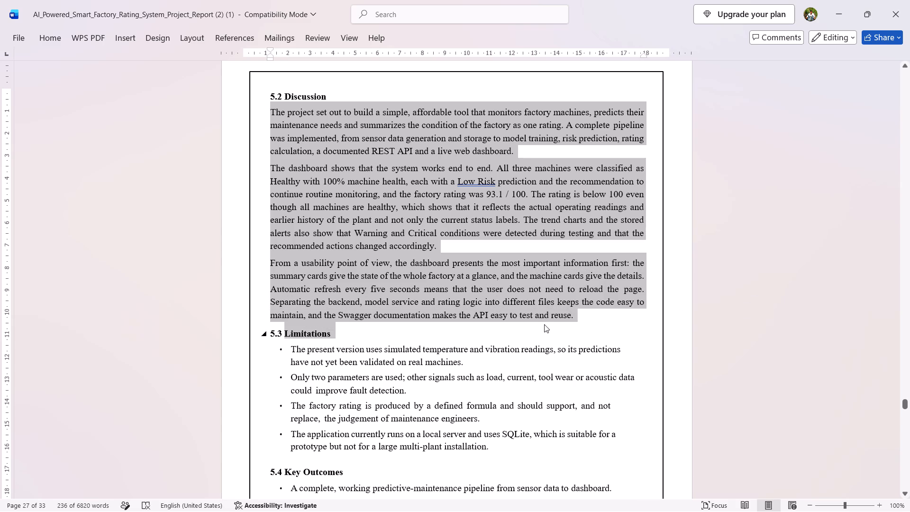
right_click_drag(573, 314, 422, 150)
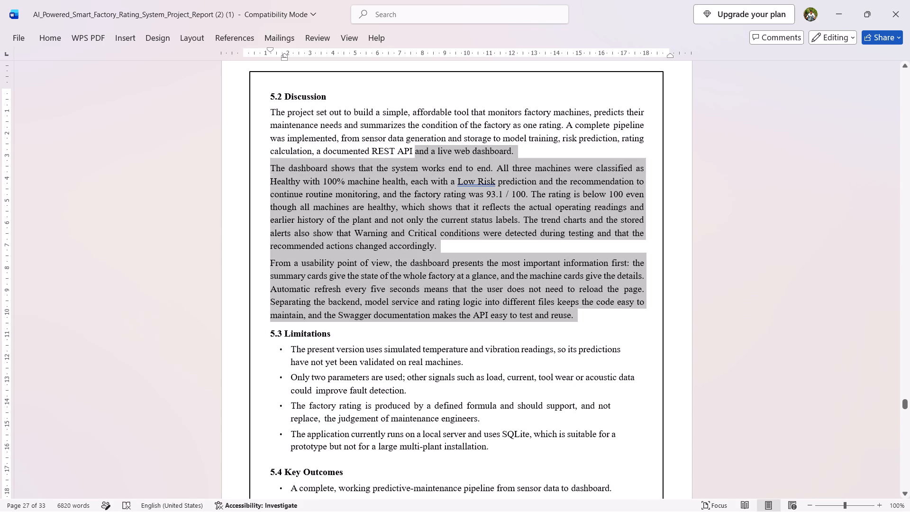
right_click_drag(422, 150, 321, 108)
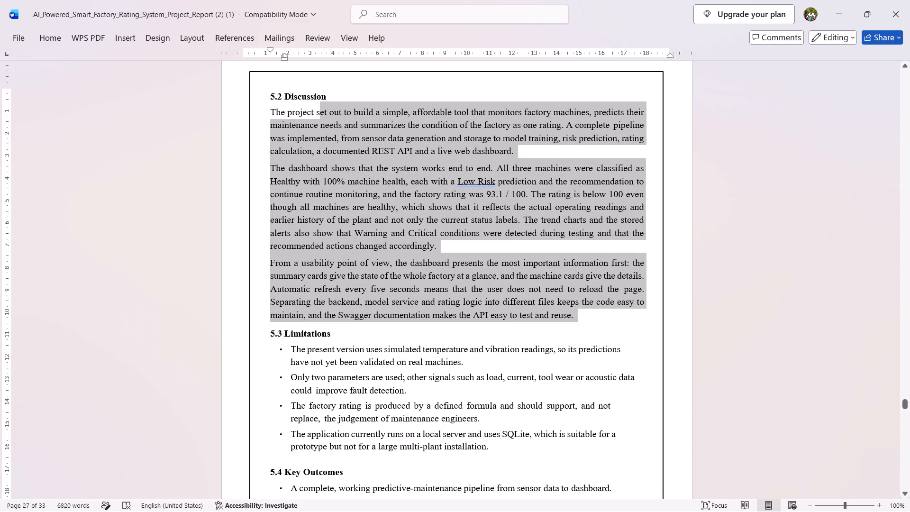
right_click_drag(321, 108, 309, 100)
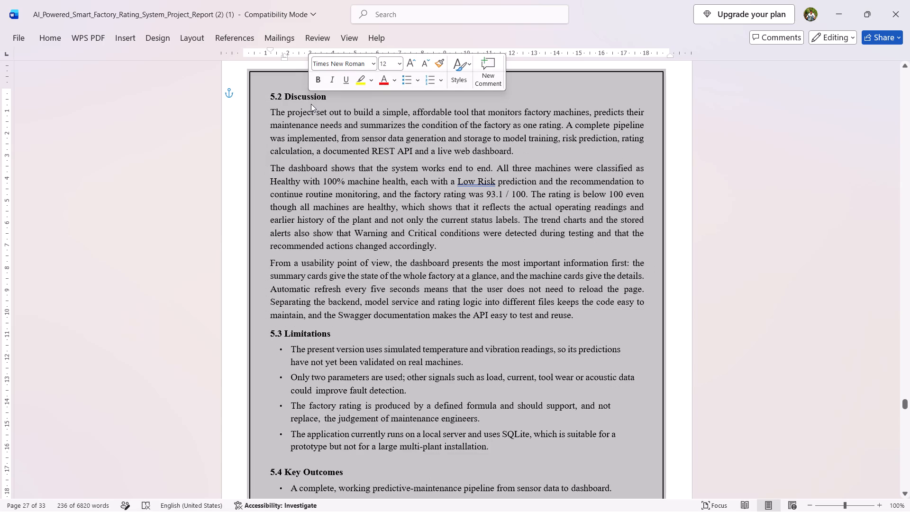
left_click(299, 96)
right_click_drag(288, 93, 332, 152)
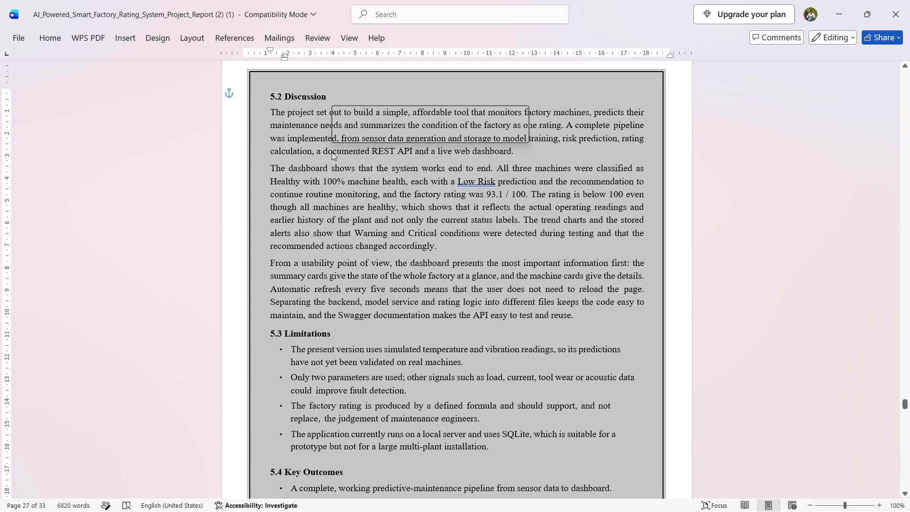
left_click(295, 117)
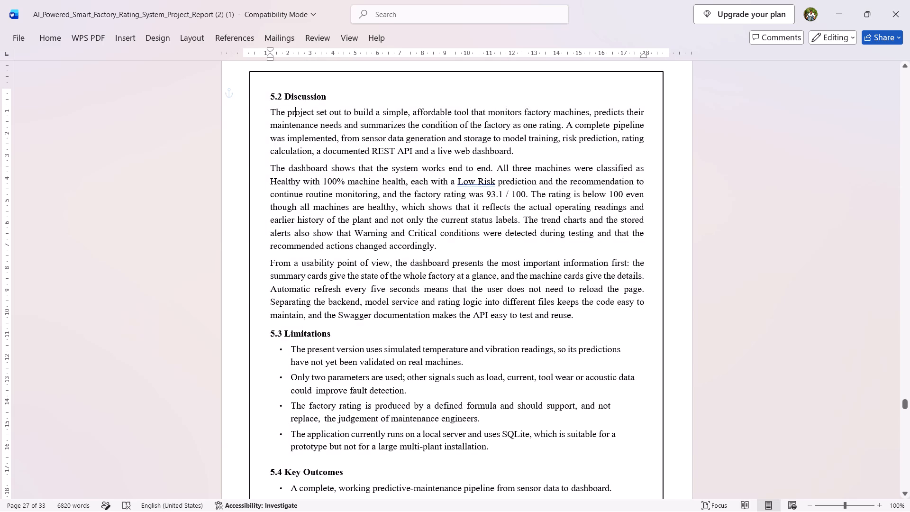
Set the left indent of the three body paragraphs under 5.2 Discussion to 1.5 cm.
right_click_drag(271, 111, 407, 215)
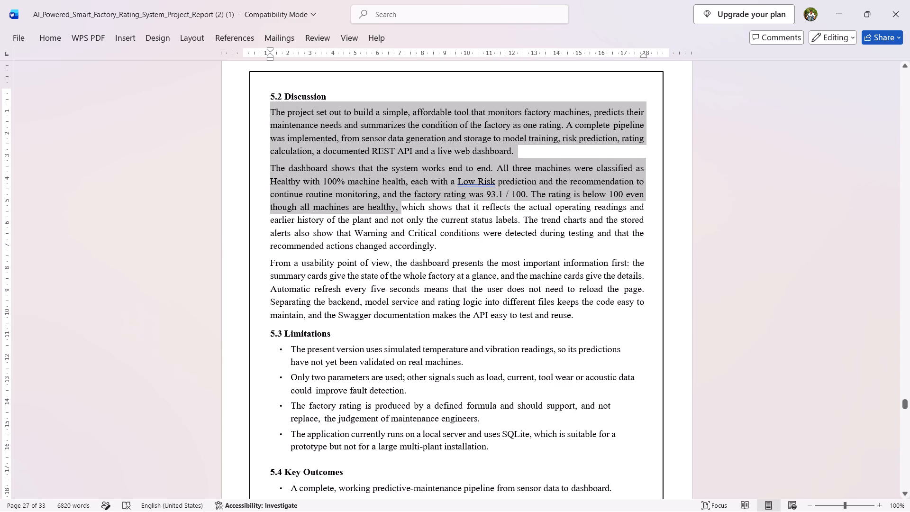
right_click_drag(407, 215, 513, 283)
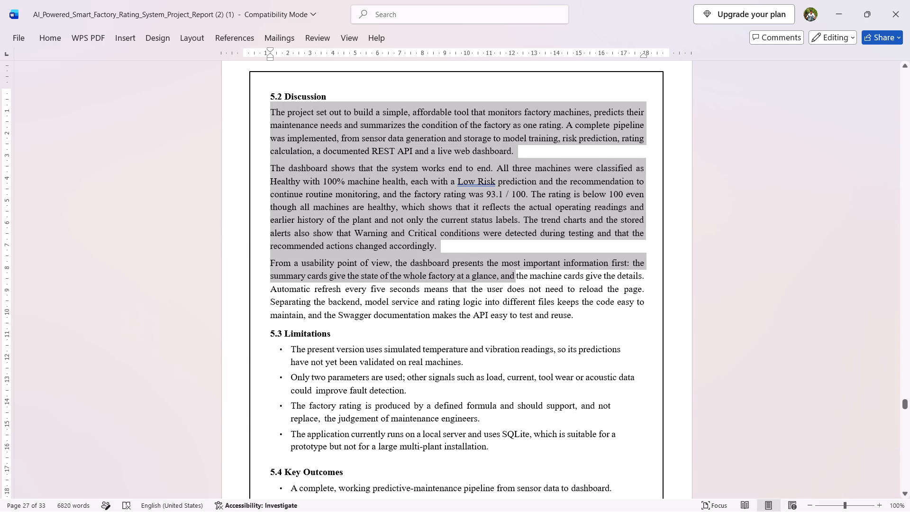
right_click_drag(513, 283, 649, 318)
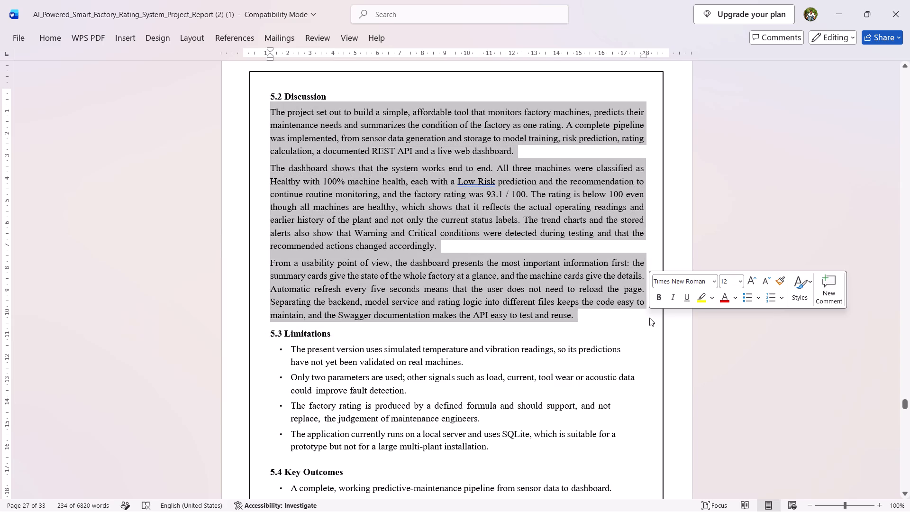
left_click(198, 41)
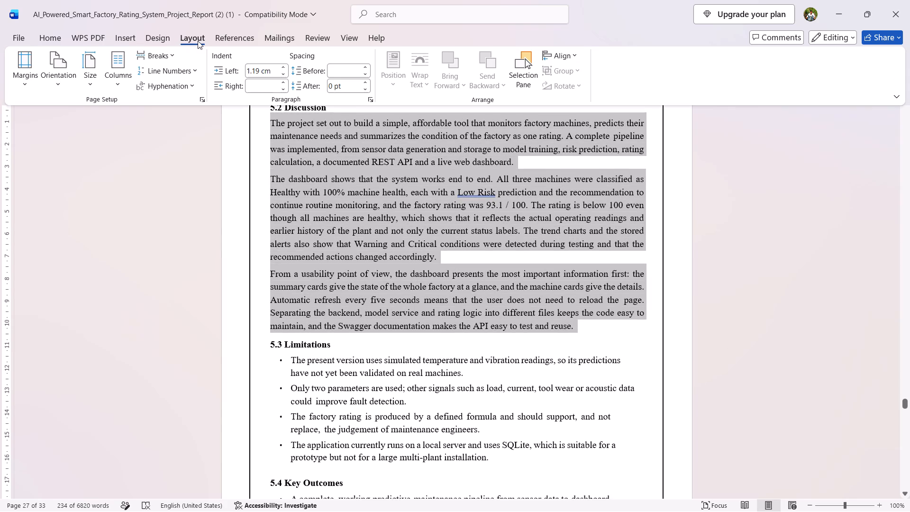
left_click(284, 68)
left_click(284, 68)
left_click(284, 68)
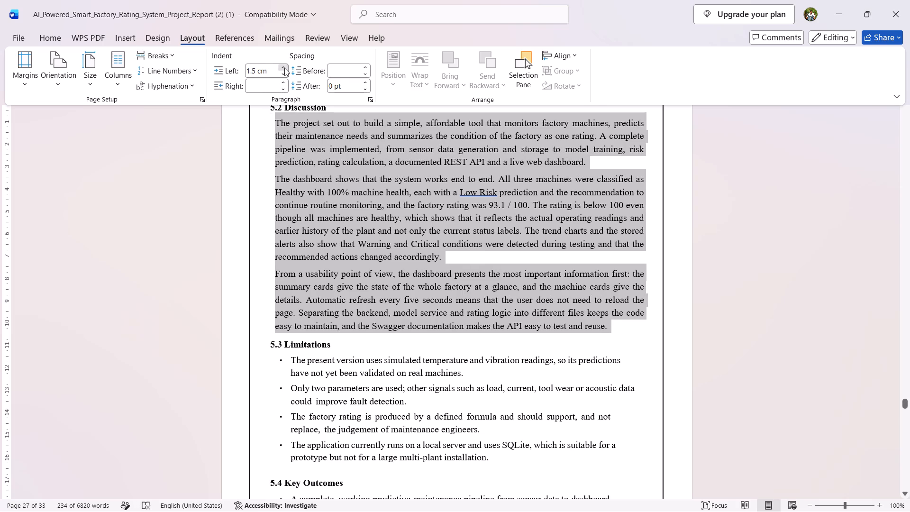
left_click(262, 214)
left_click(262, 214)
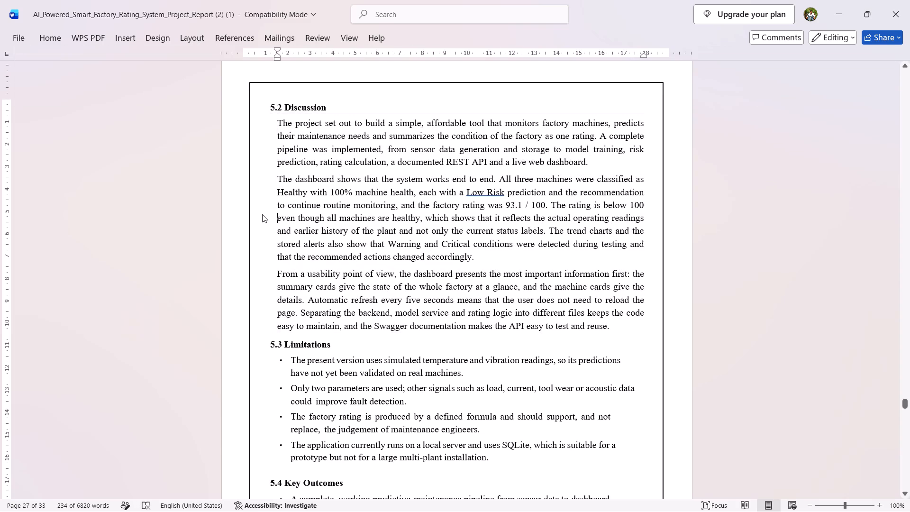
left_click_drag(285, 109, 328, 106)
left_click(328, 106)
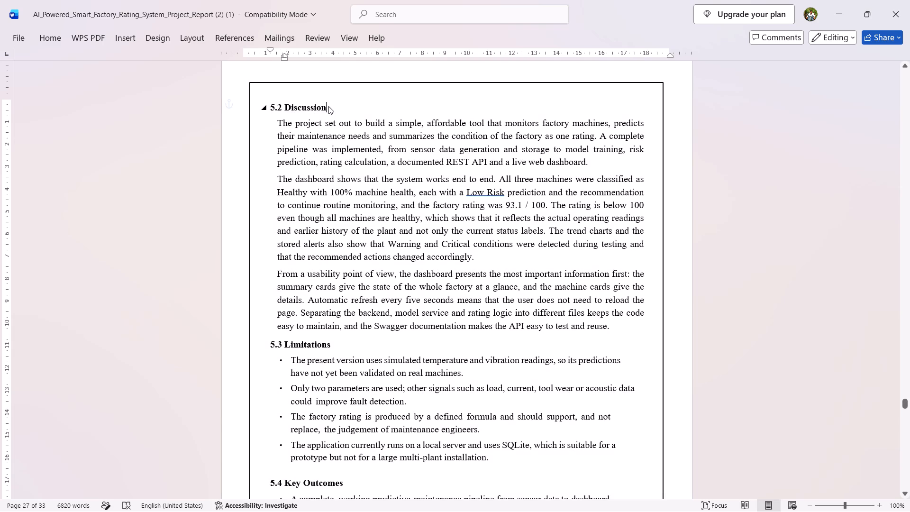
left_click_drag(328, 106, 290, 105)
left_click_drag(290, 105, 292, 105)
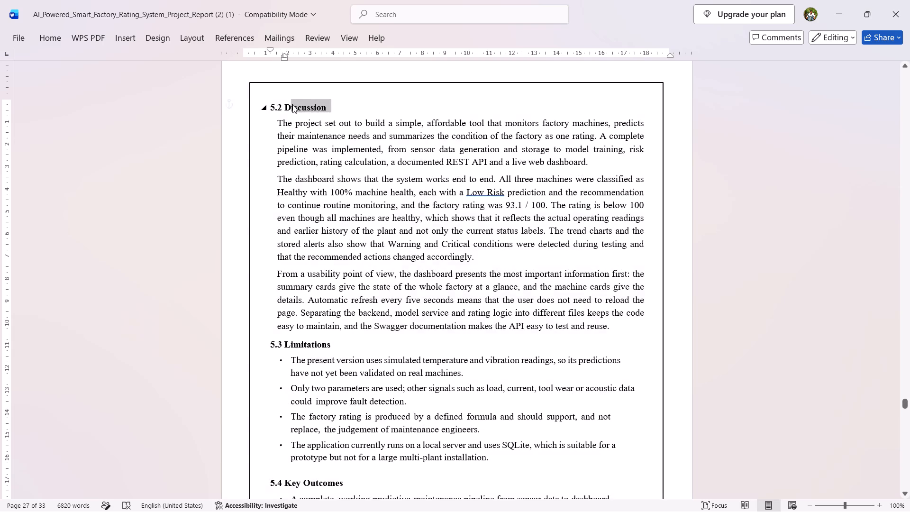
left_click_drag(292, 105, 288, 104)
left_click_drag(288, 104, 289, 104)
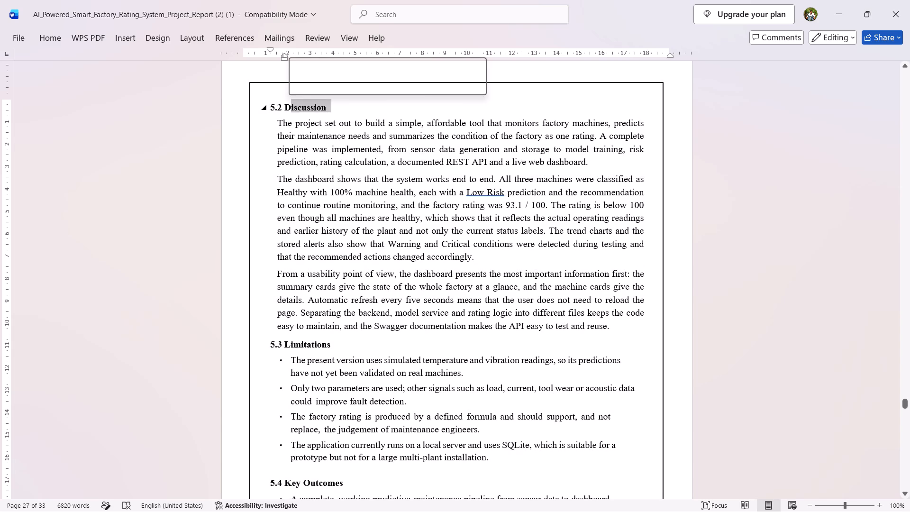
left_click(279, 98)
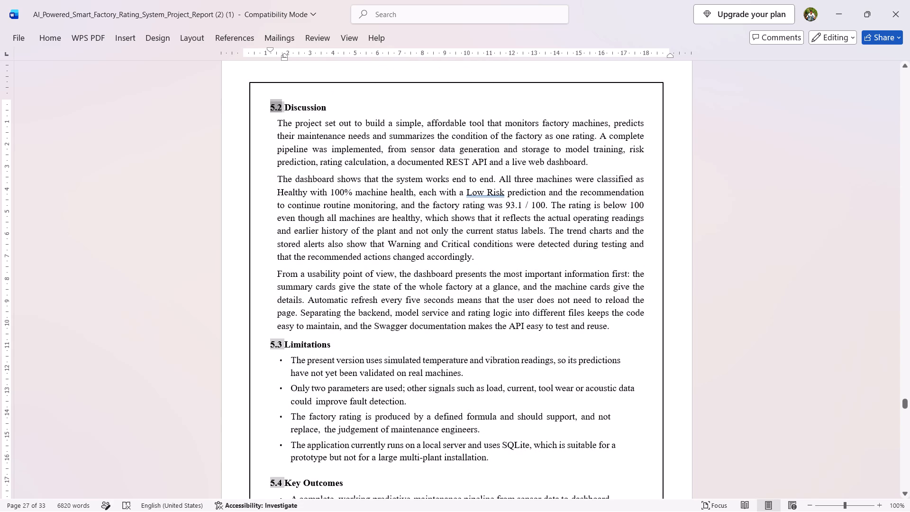
Set the left indent of the three body paragraphs under 6.1 Conclusion to 1.5 cm.
scroll(272, 209, "down", 3)
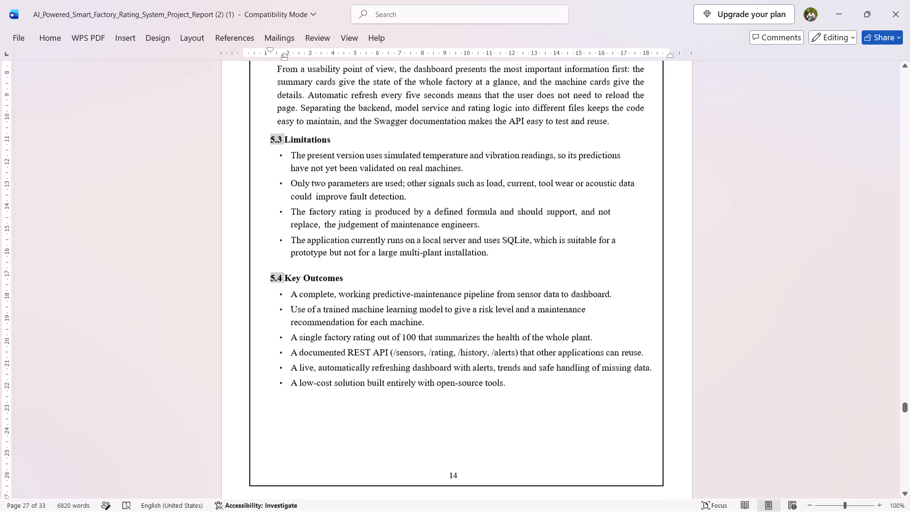
scroll(272, 209, "down", 2)
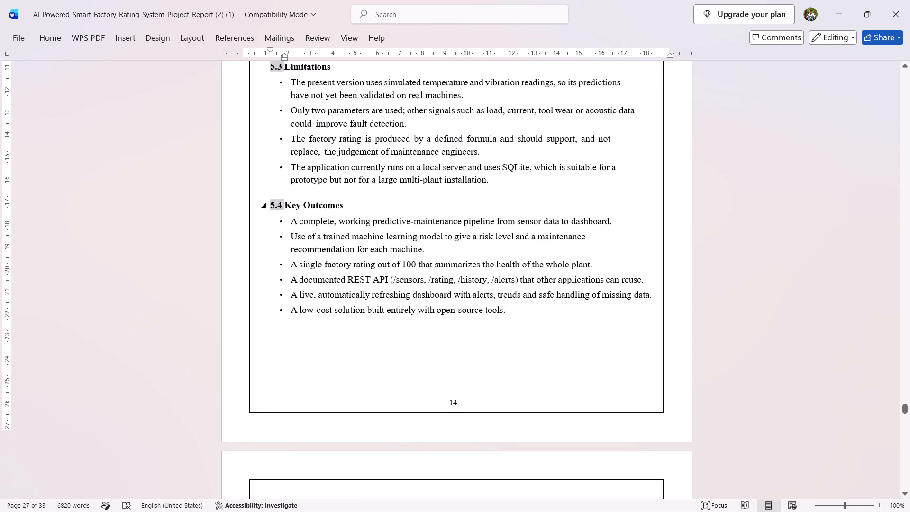
scroll(272, 209, "down", 1)
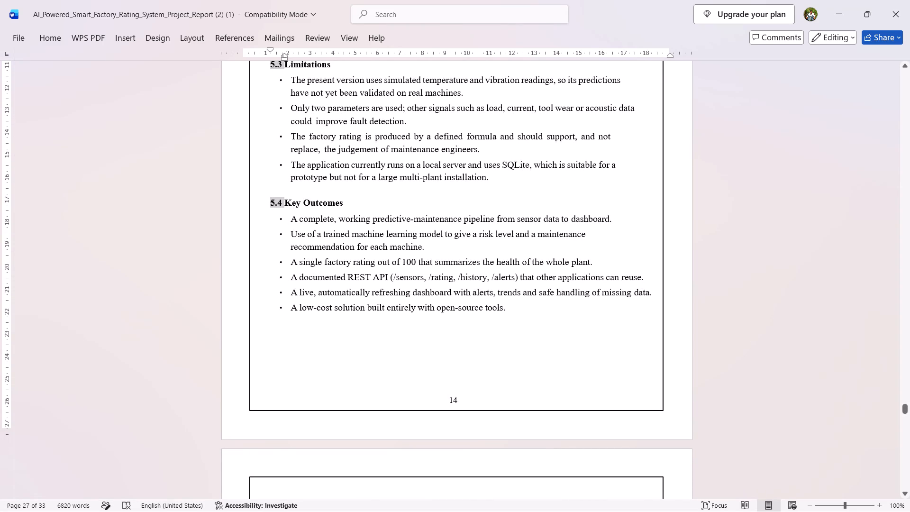
scroll(272, 209, "down", 2)
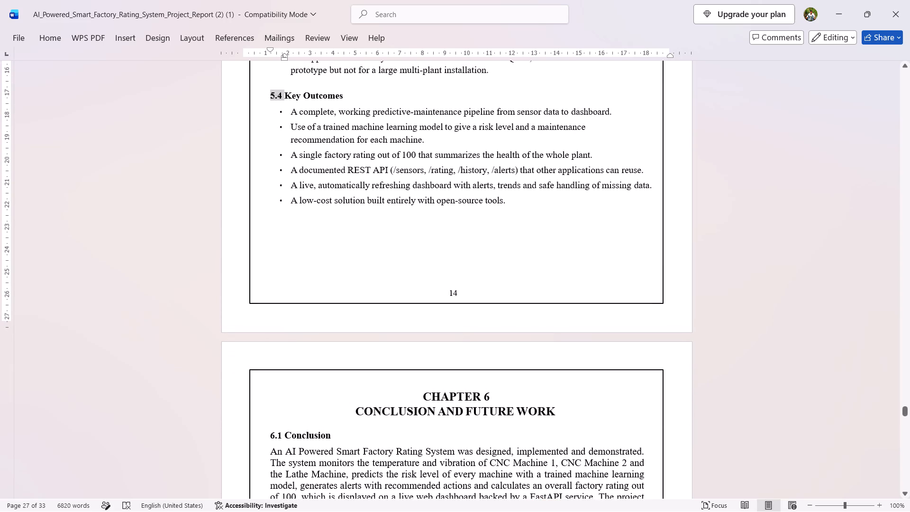
scroll(272, 209, "down", 3)
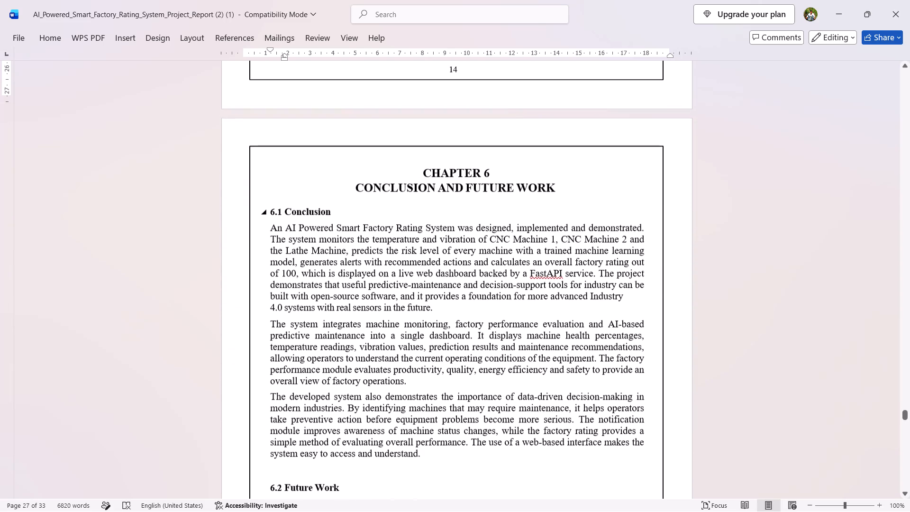
scroll(272, 209, "down", 2)
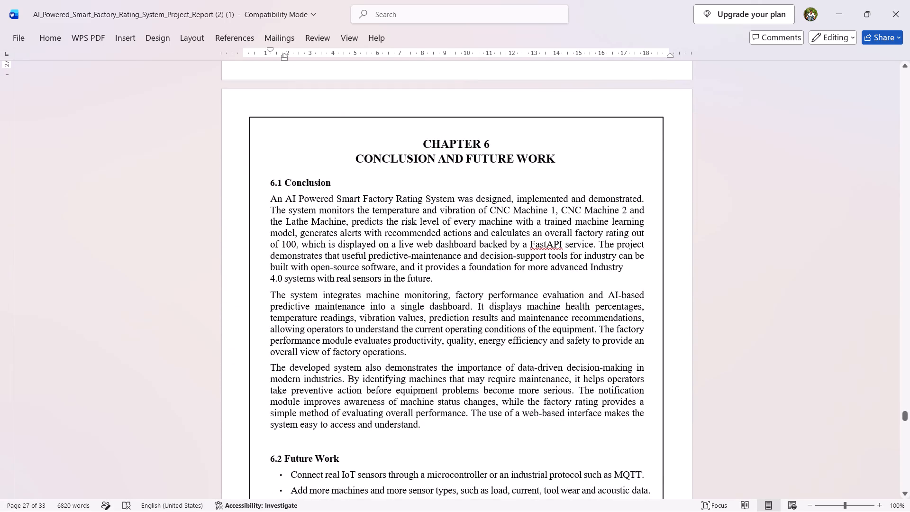
left_click_drag(271, 196, 416, 345)
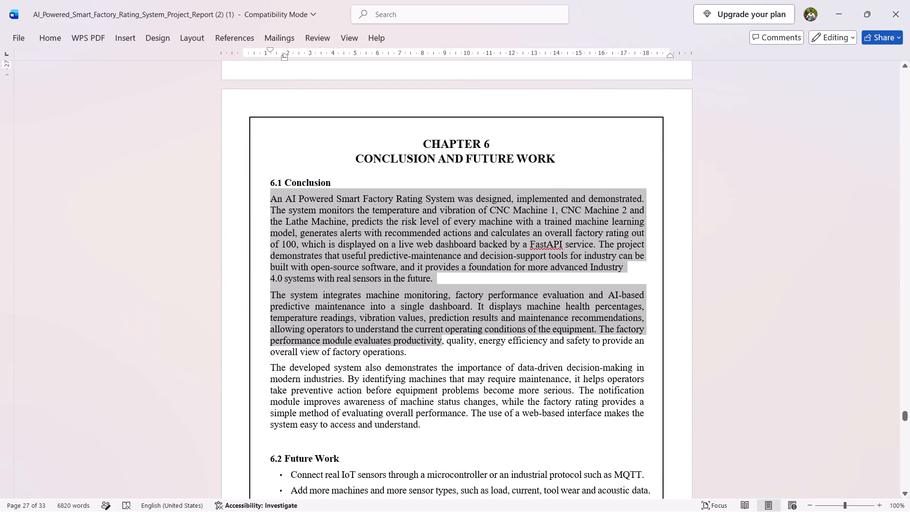
left_click_drag(416, 345, 417, 419)
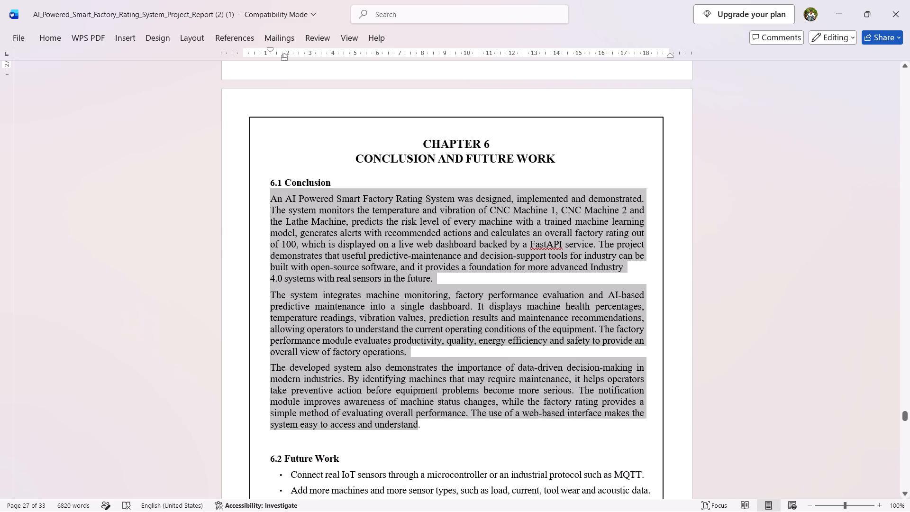
left_click_drag(417, 419, 456, 419)
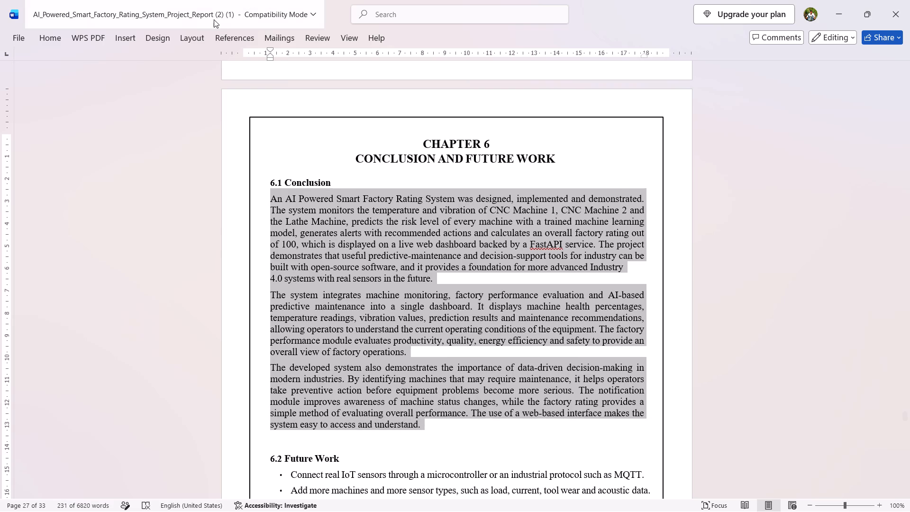
left_click(194, 37)
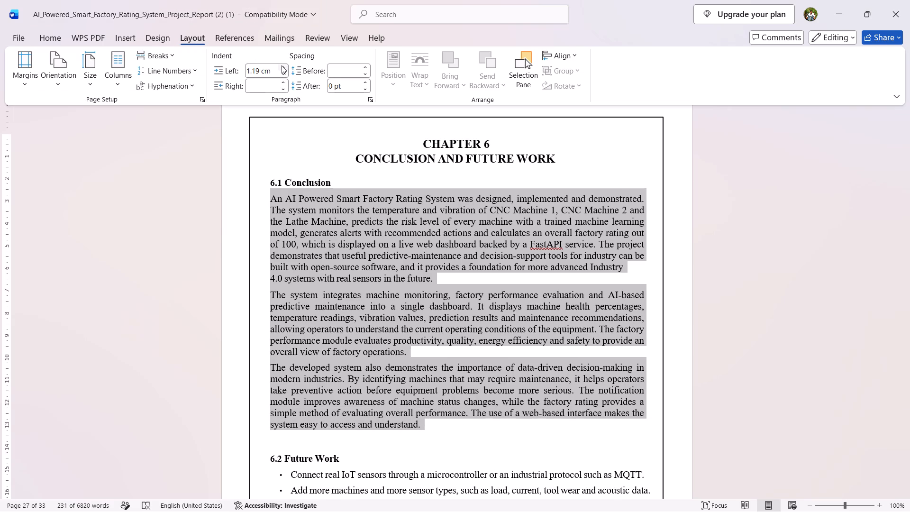
triple_click(281, 65)
left_click(281, 65)
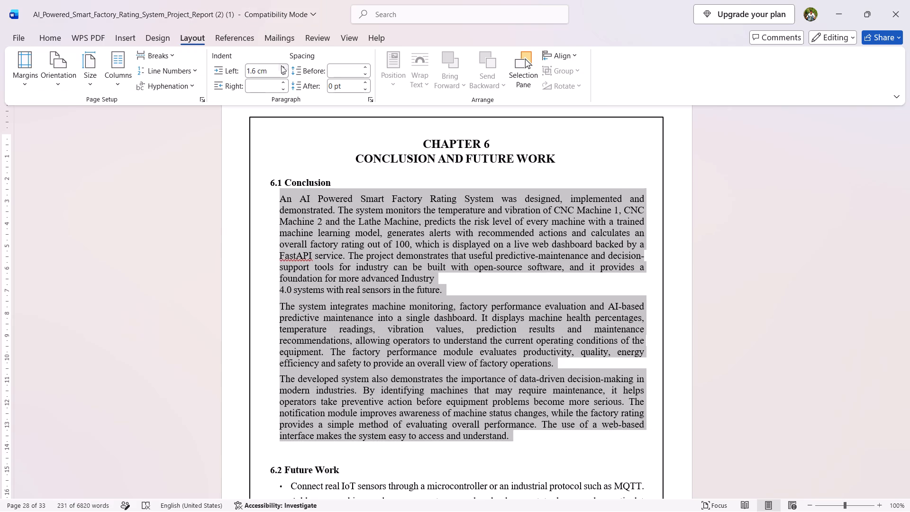
left_click(281, 65)
left_click(283, 73)
left_click(283, 73)
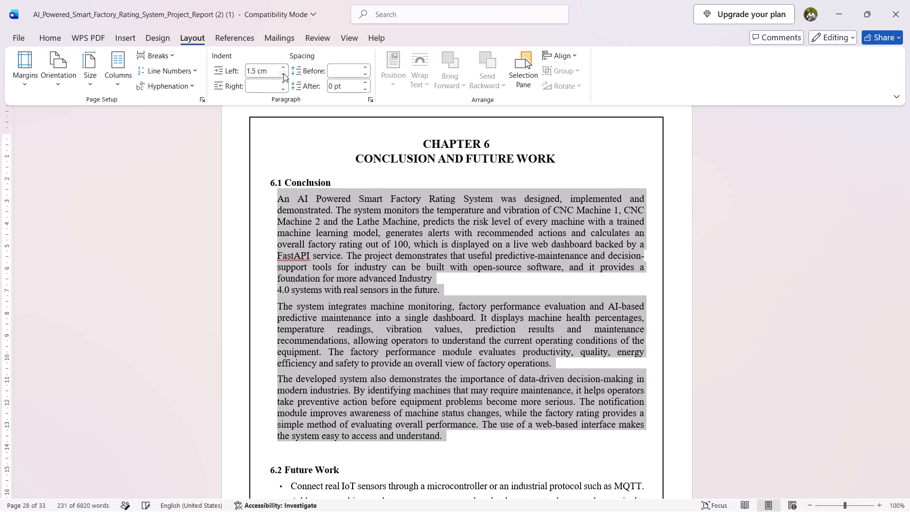
left_click(286, 125)
Set the left indent of the bullet list and the closing paragraph under 6.2 Future Work to 1.8 cm.
scroll(286, 125, "down", 2)
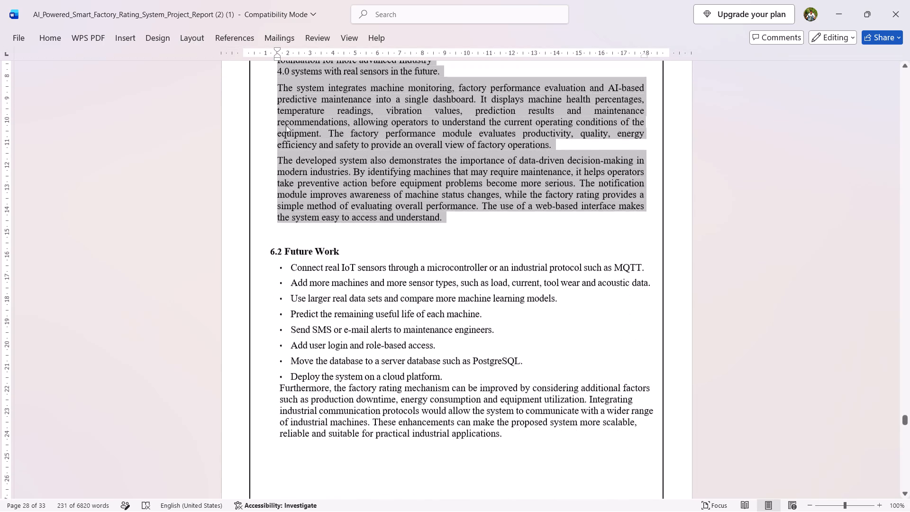
scroll(286, 125, "down", 3)
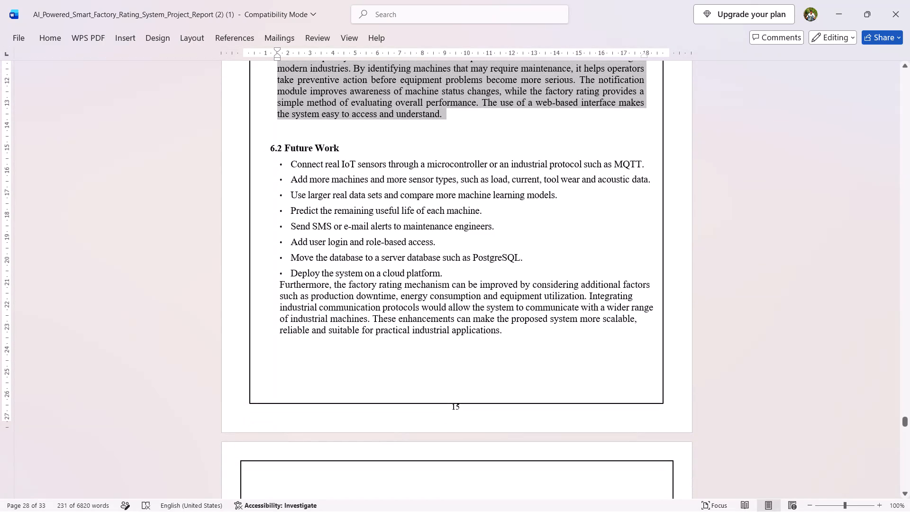
left_click_drag(289, 161, 423, 239)
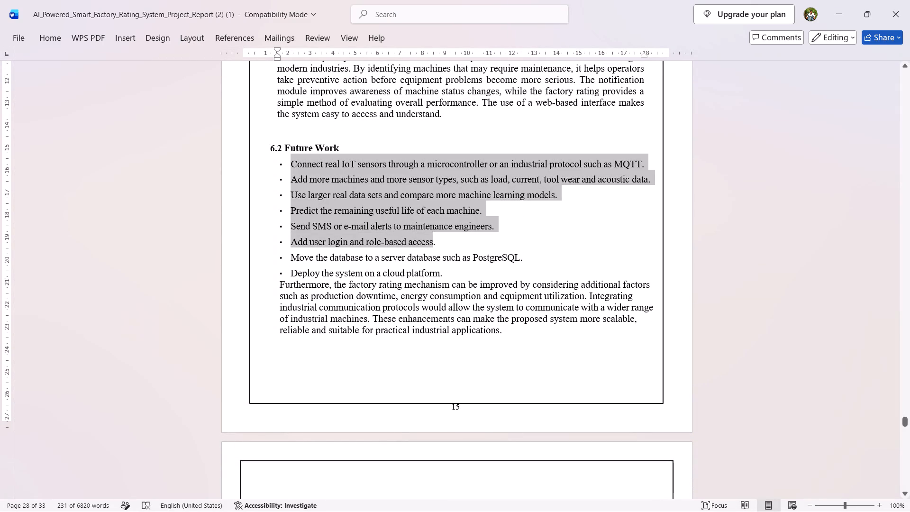
left_click_drag(423, 239, 548, 352)
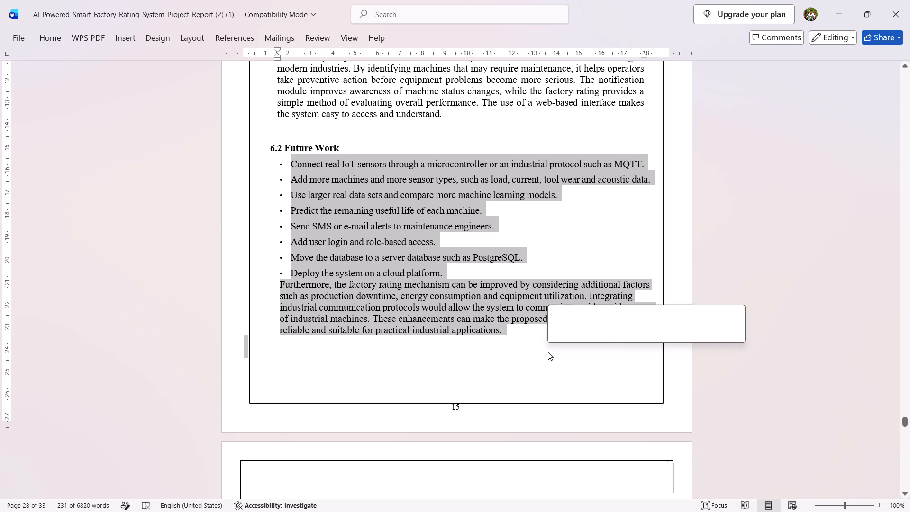
left_click(199, 42)
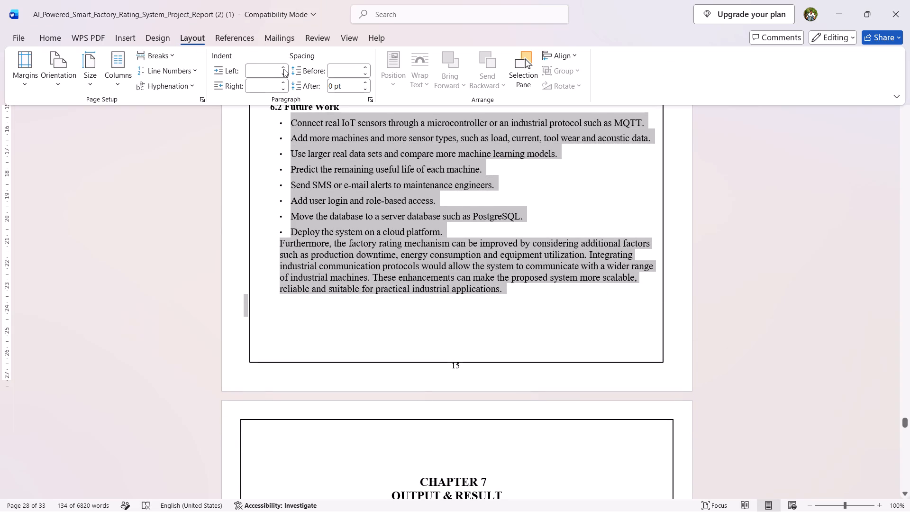
left_click(283, 69)
triple_click(283, 69)
triple_click(283, 69)
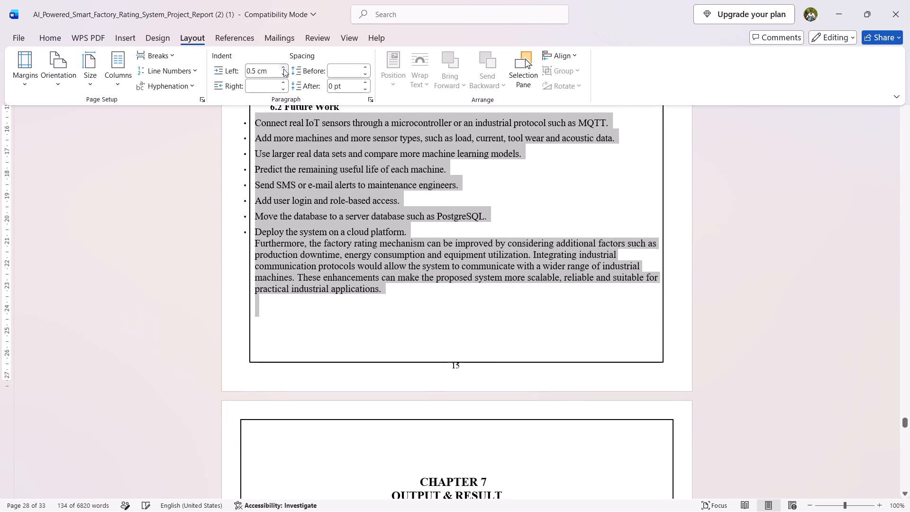
triple_click(283, 69)
double_click(283, 69)
double_click(283, 69)
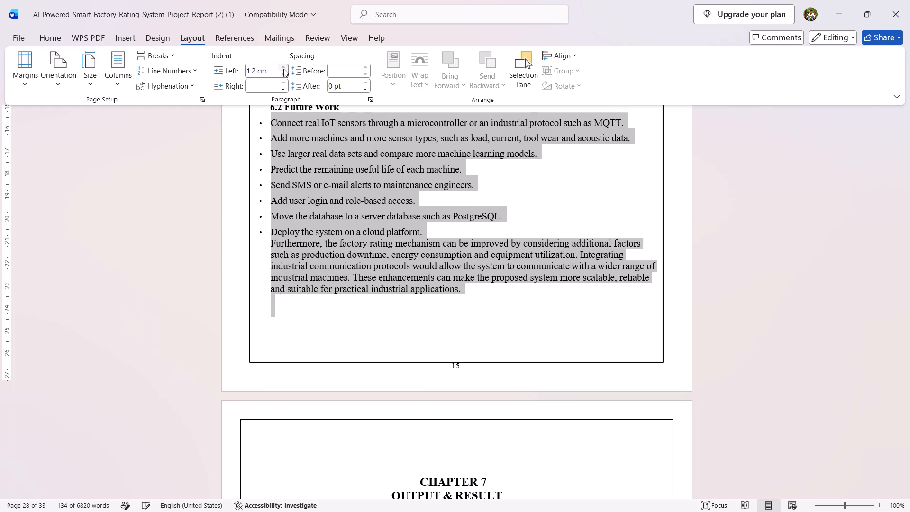
left_click(283, 69)
left_click(283, 69)
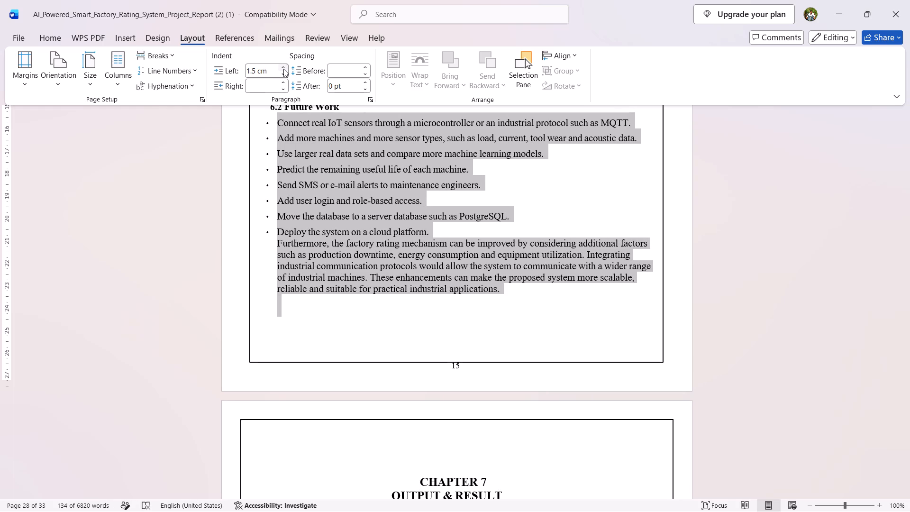
left_click(283, 69)
left_click(283, 69)
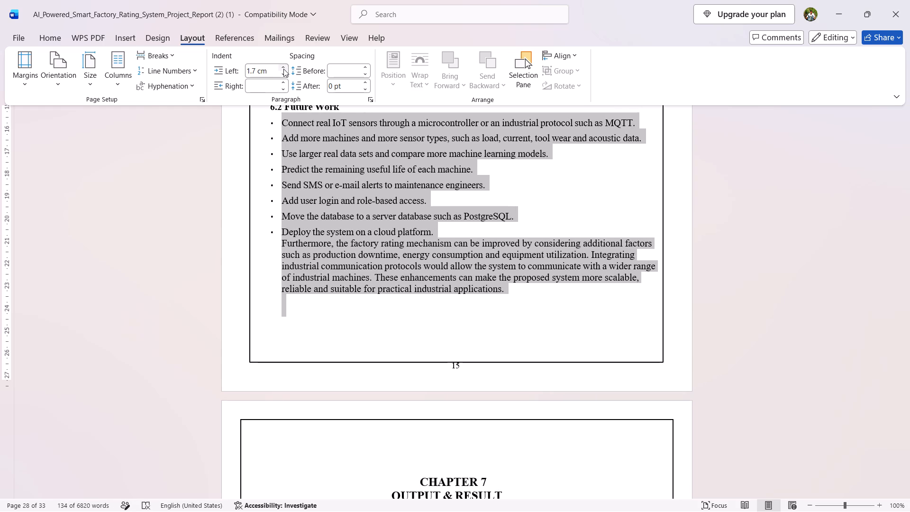
left_click(283, 69)
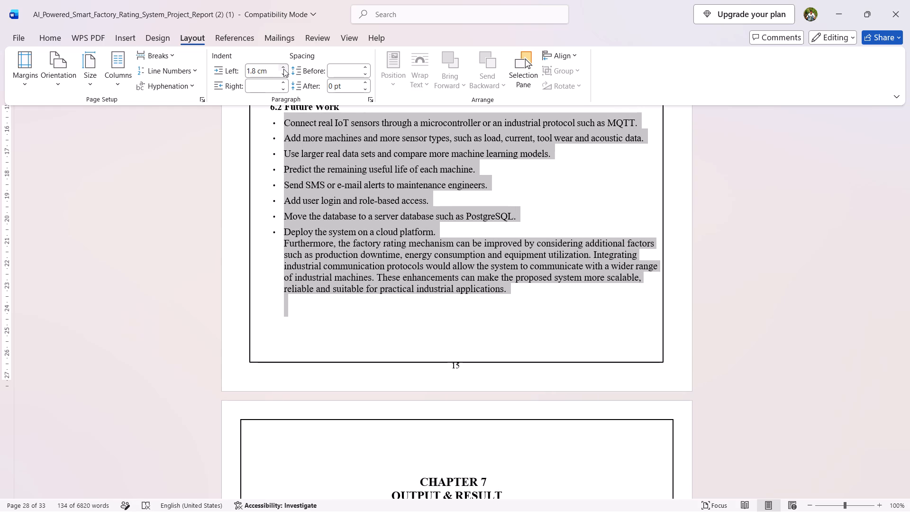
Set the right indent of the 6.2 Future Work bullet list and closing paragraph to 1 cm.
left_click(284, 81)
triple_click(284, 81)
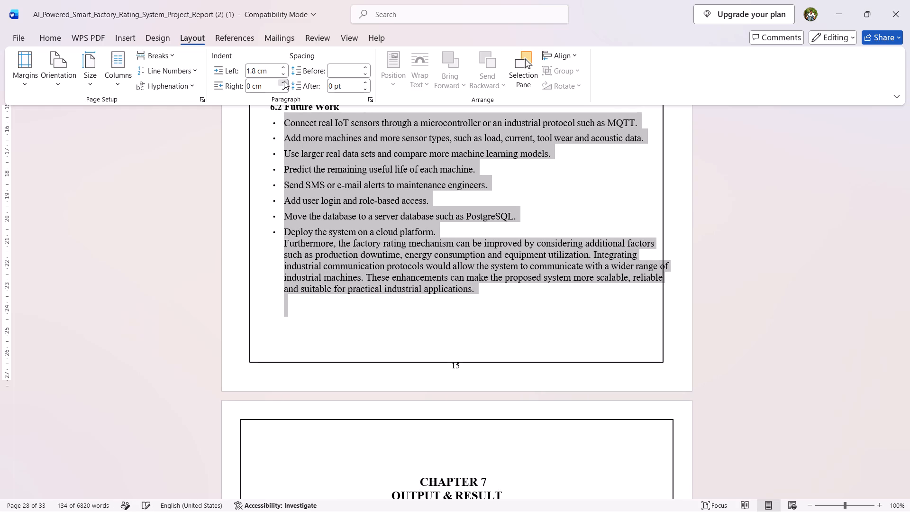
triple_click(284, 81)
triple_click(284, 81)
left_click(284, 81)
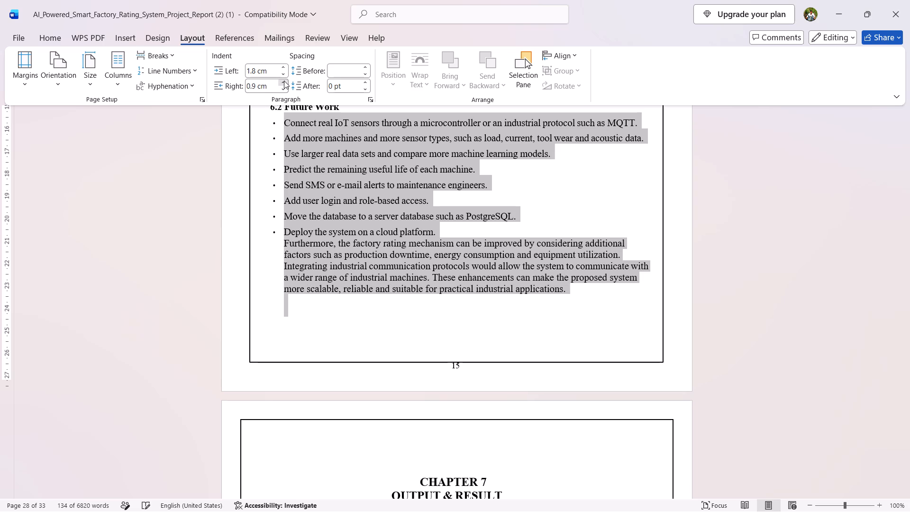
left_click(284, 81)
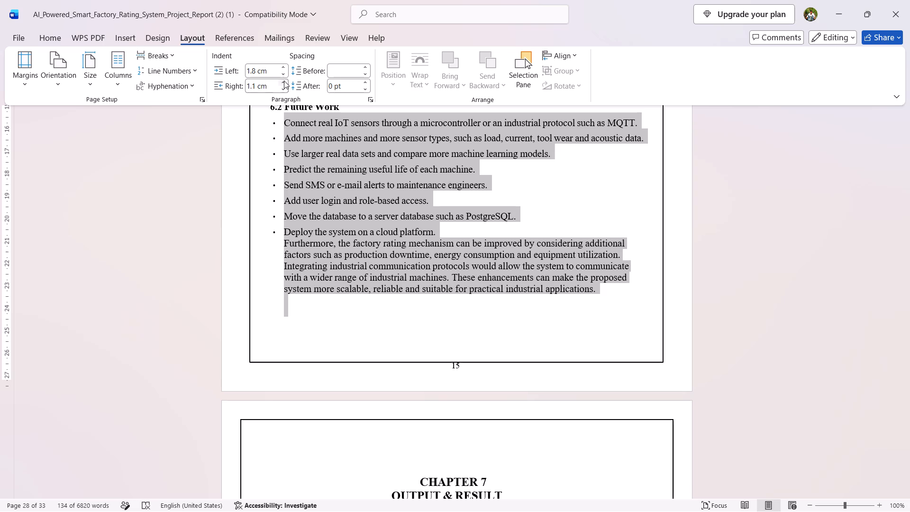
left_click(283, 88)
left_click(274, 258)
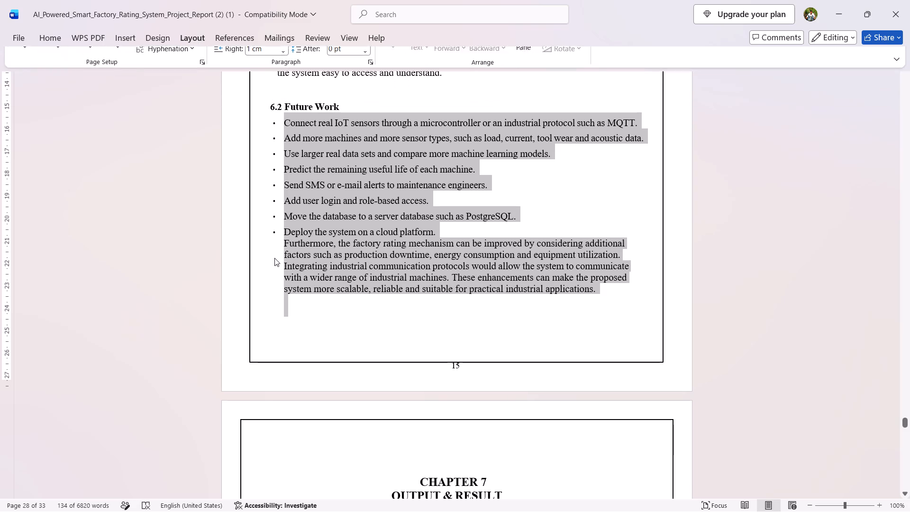
Undo the indent changes on the 6.2 Future Work list and closing paragraph, plus the last 6.1 Conclusion indent change.
key("ctrl+z")
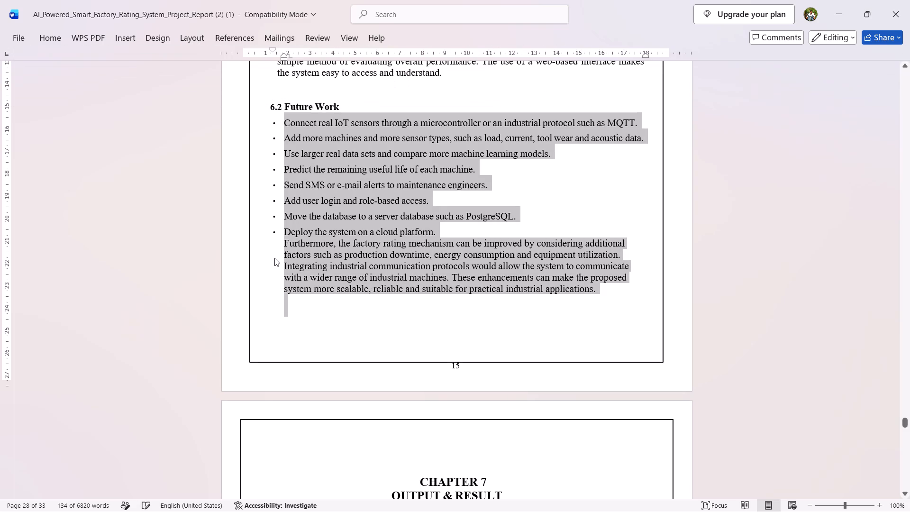
key("ctrl+z")
key("ctrl+z")
left_click(273, 318)
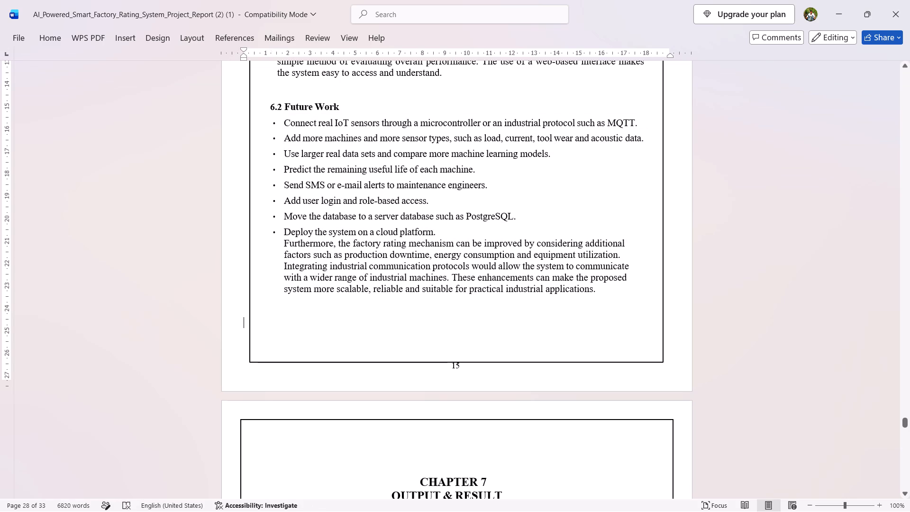
key("ctrl+z")
key("ctrl+z")
key("ctrl+z")
key("ctrl+z")
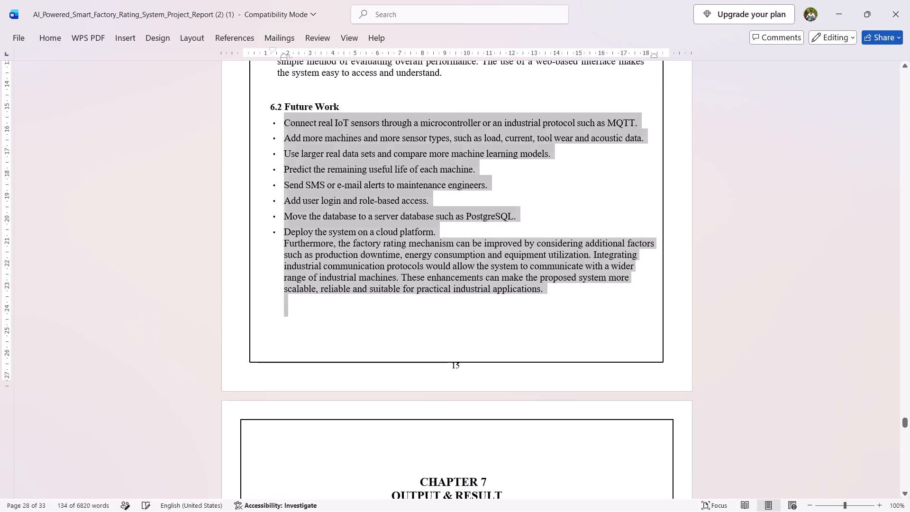
key("ctrl+z")
key("ctrl+z")
key("ctrl+z")
key("ctrl+z")
key("ctrl+z")
key("ctrl+z")
key("ctrl+z")
key("ctrl+z")
key("ctrl+z")
key("ctrl+z")
key("ctrl+z")
key("ctrl+z")
key("ctrl+z")
key("ctrl+z")
key("ctrl+z")
key("ctrl+z")
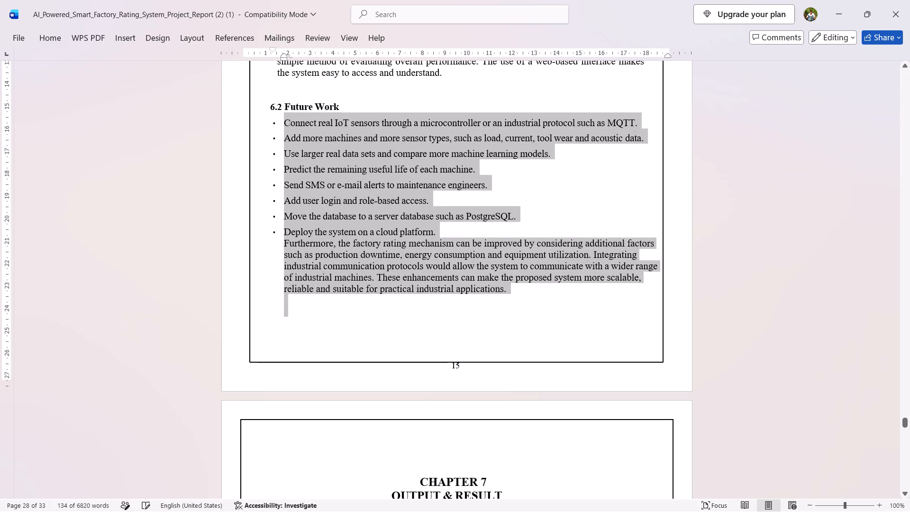
key("ctrl+z")
key("ctrl+z")
key("ctrl+z")
key("ctrl+z")
key("ctrl+z")
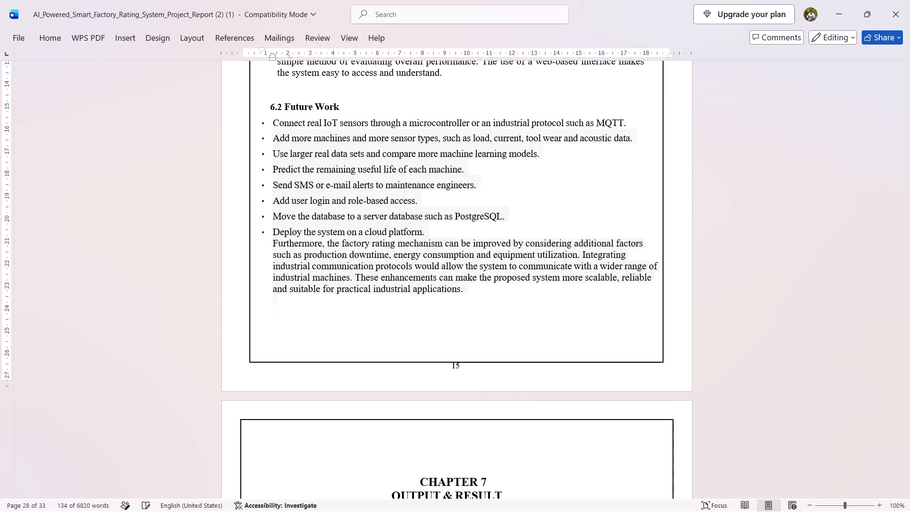
key("ctrl+z")
key("ctrl+z")
key("ctrl+z")
key("ctrl+z")
key("ctrl+z")
key("ctrl+z")
key("ctrl+z")
key("ctrl+z")
key("ctrl+z")
key("ctrl+z")
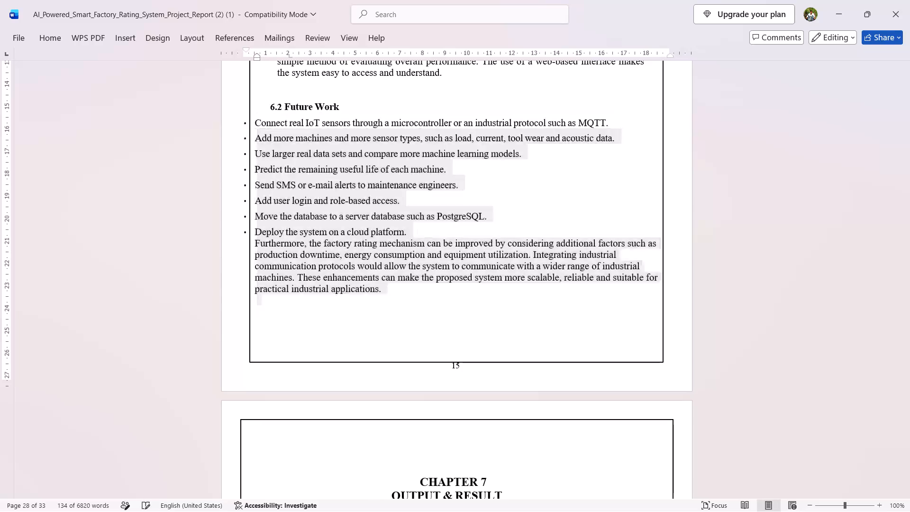
key("ctrl+z")
key("ctrl+z")
key("ctrl+z")
key("ctrl+z")
key("ctrl+z")
key("ctrl+z")
key("ctrl+z")
key("ctrl+z")
key("ctrl+z")
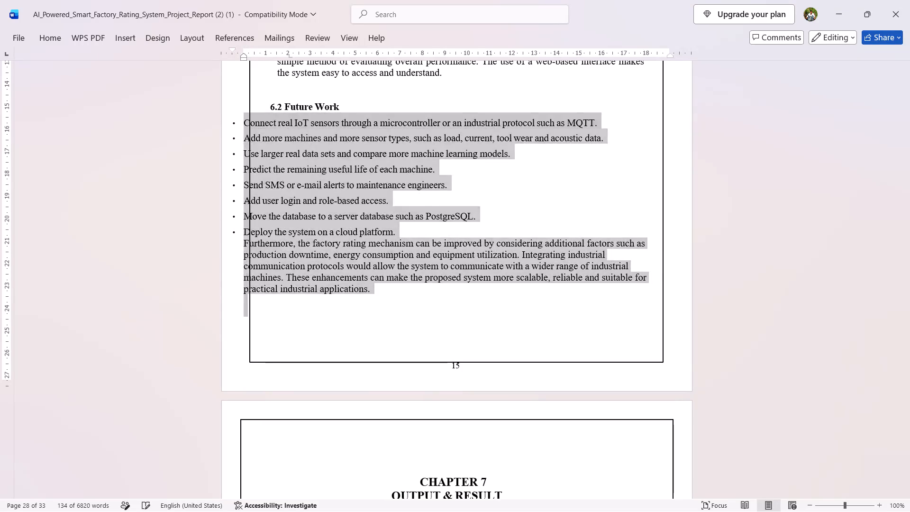
key("ctrl+z")
key("ctrl+z")
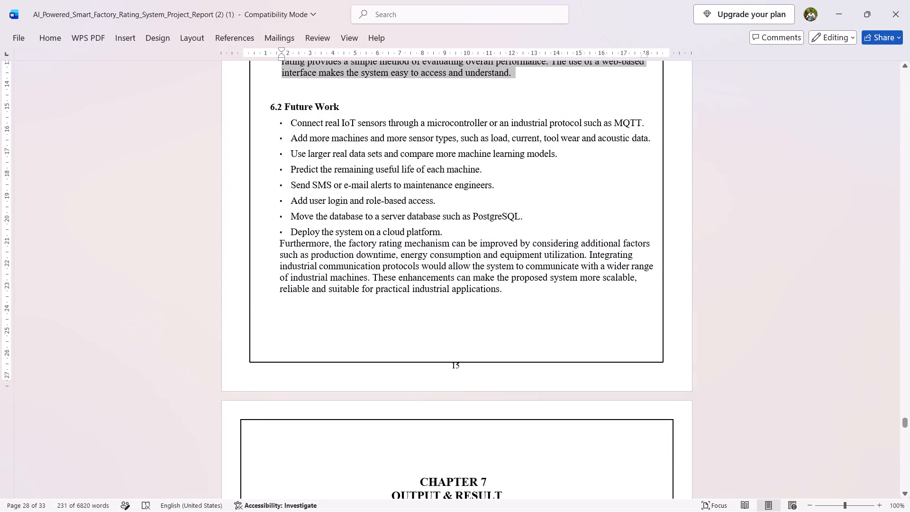
Insert an unbulleted blank line between the 6.2 Future Work bullet list and its closing paragraph.
scroll(293, 264, "up", 2)
scroll(293, 264, "down", 1)
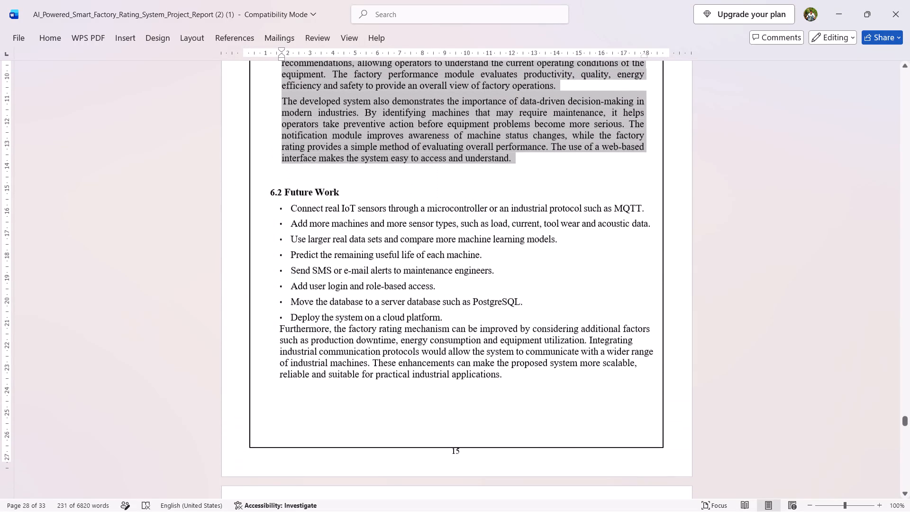
scroll(293, 264, "down", 1)
left_click(447, 316)
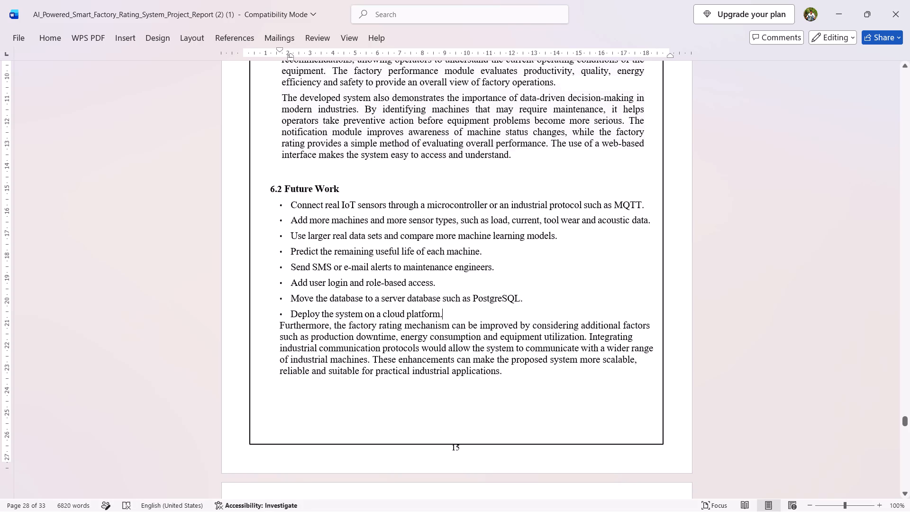
key("Return")
key("BackSpace")
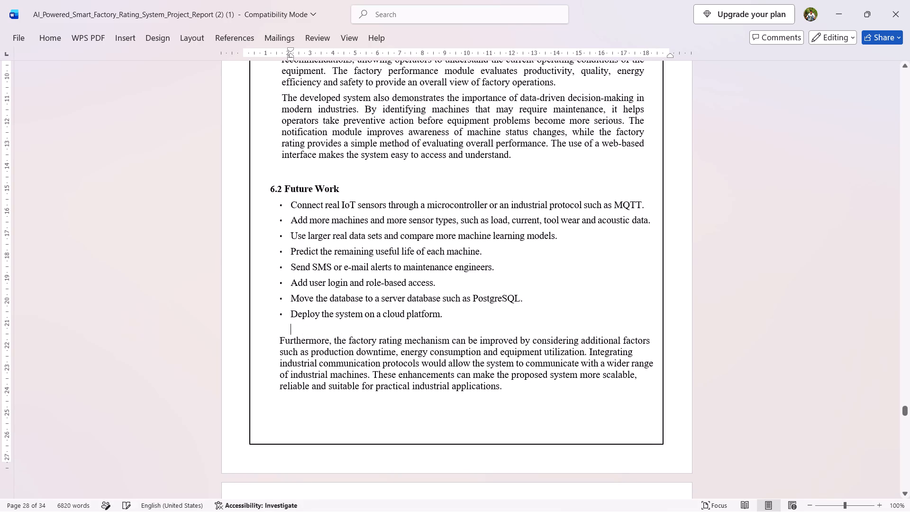
Set the 6.2 Future Work closing paragraph's left indent to 1.5 cm and right indent to 1 cm.
scroll(447, 316, "down", 1)
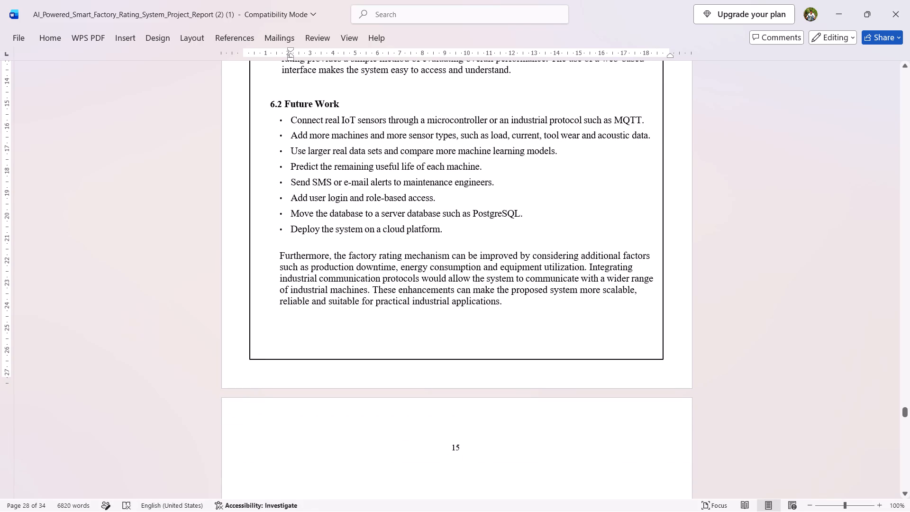
right_click_drag(276, 252, 454, 285)
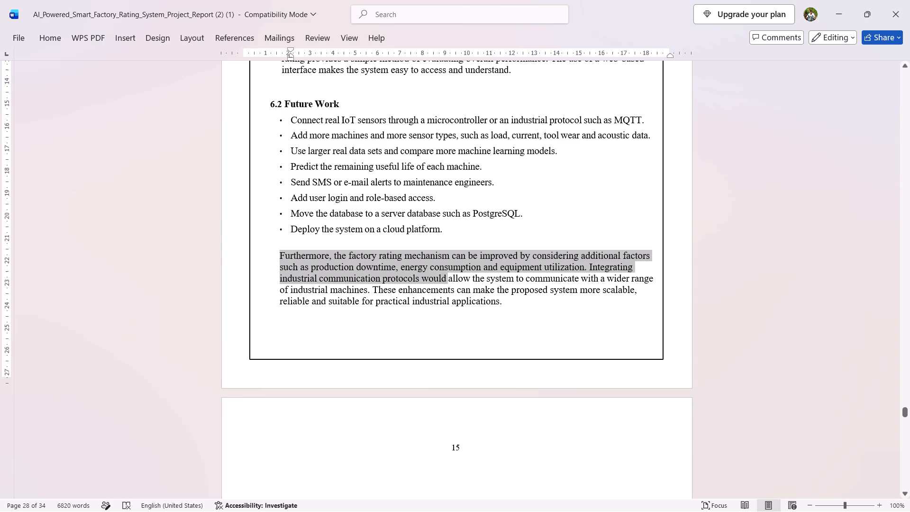
right_click_drag(454, 285, 528, 298)
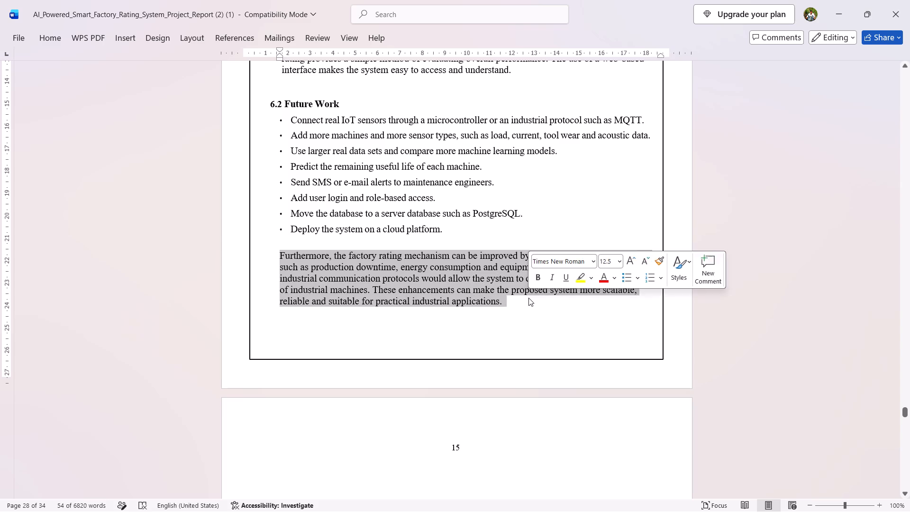
left_click(197, 35)
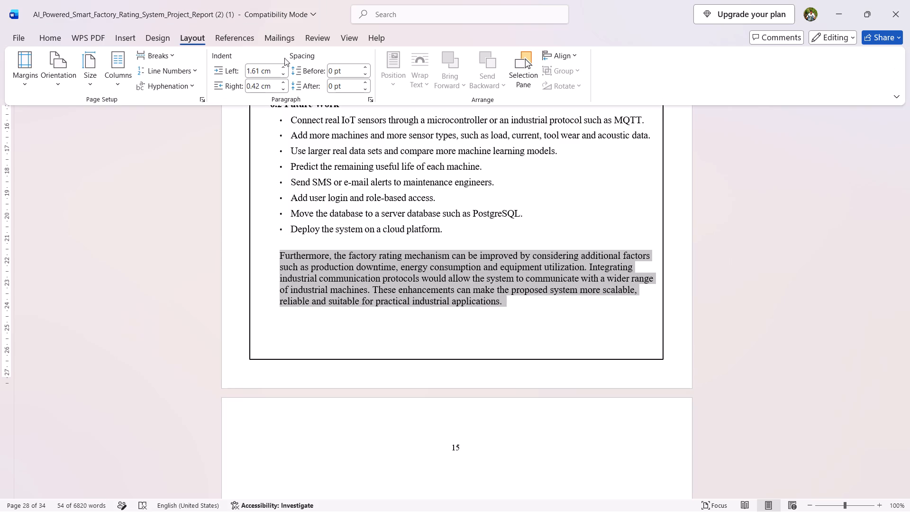
left_click(283, 73)
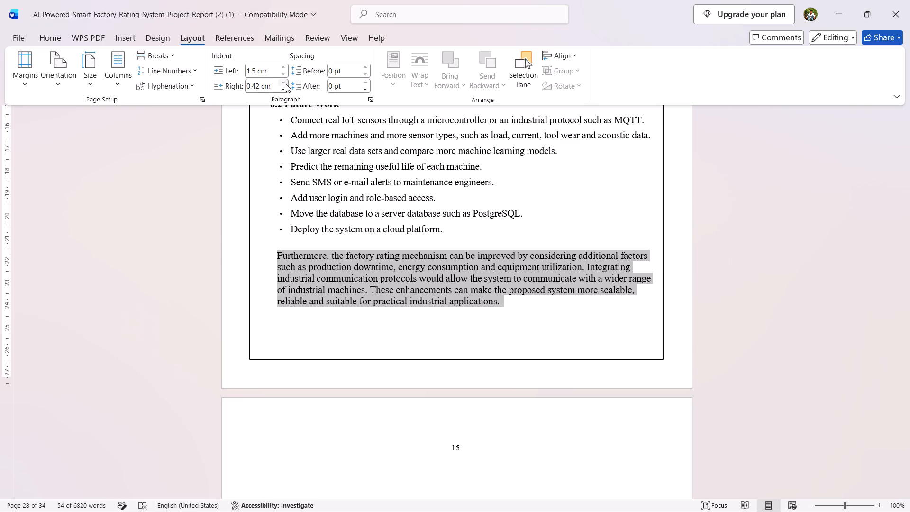
left_click(286, 84)
left_click(286, 84)
triple_click(286, 84)
left_click(286, 84)
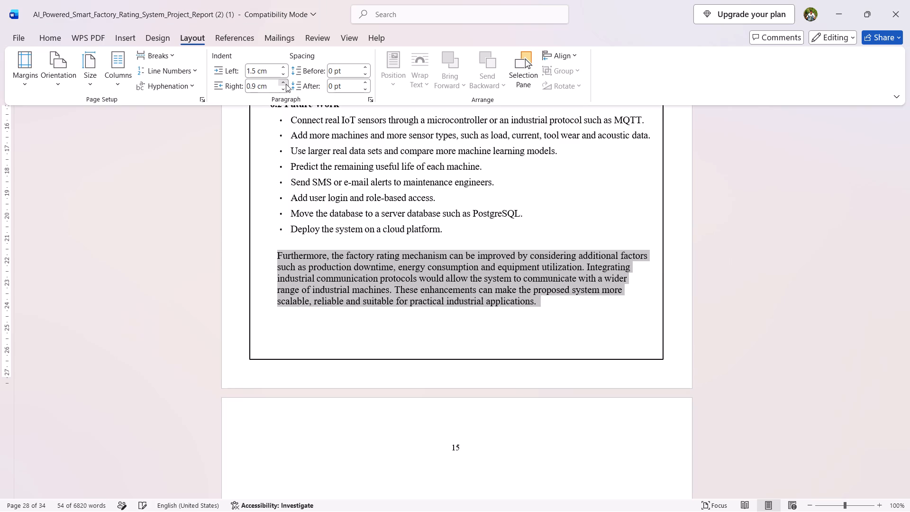
left_click(286, 84)
left_click(285, 90)
Justify the closing paragraph under 6.2 Future Work.
left_click(47, 36)
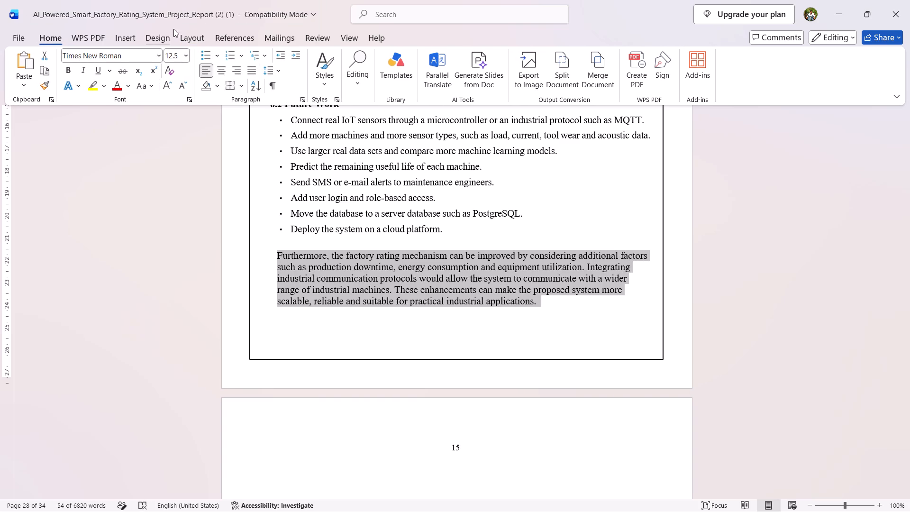
left_click(256, 71)
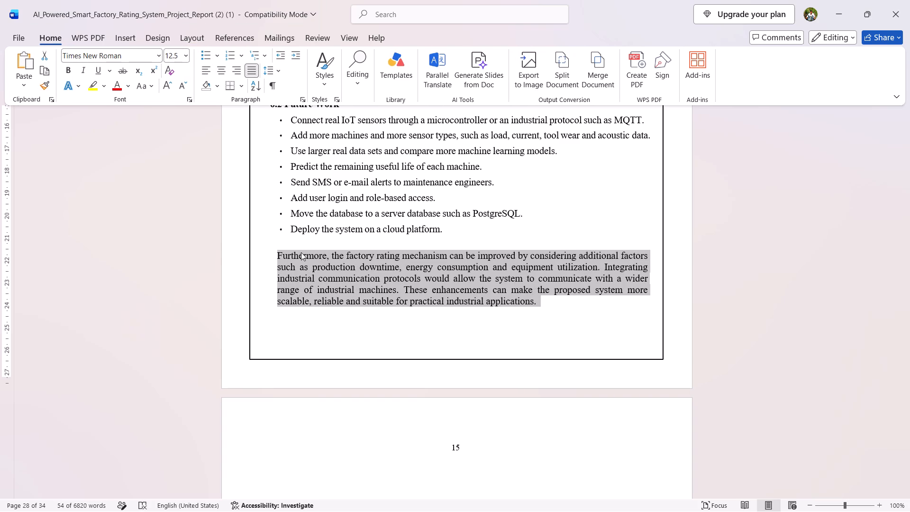
left_click(275, 240)
Delete the blank space before page number 15 to bring it back onto the 6.2 Future Work page.
scroll(275, 240, "up", 1)
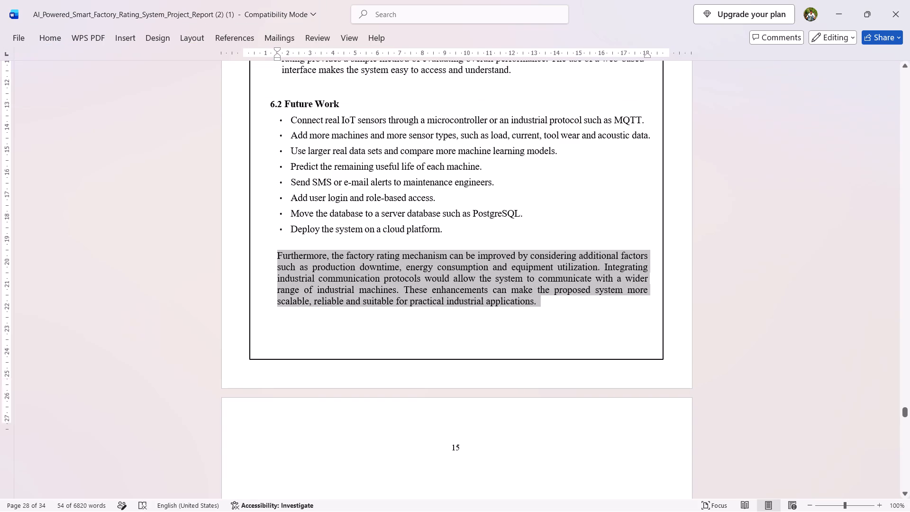
scroll(275, 240, "up", 1)
scroll(275, 240, "down", 3)
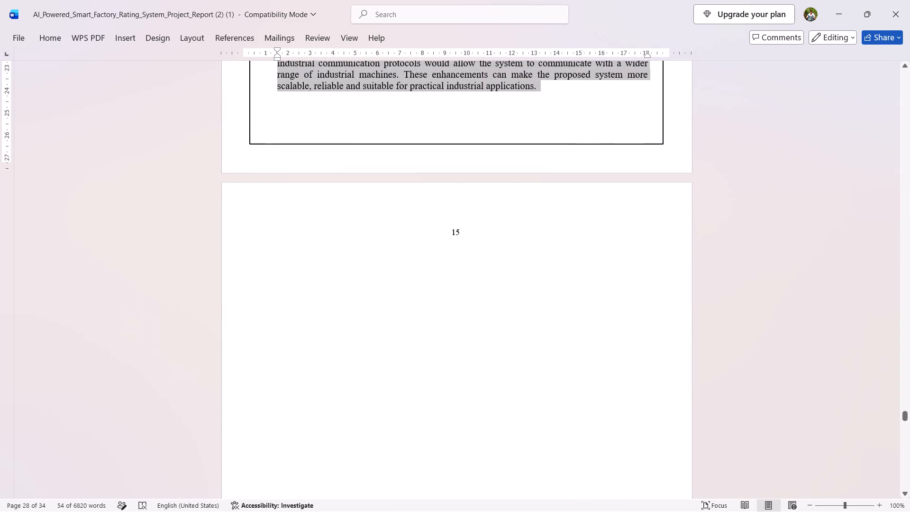
left_click(443, 230)
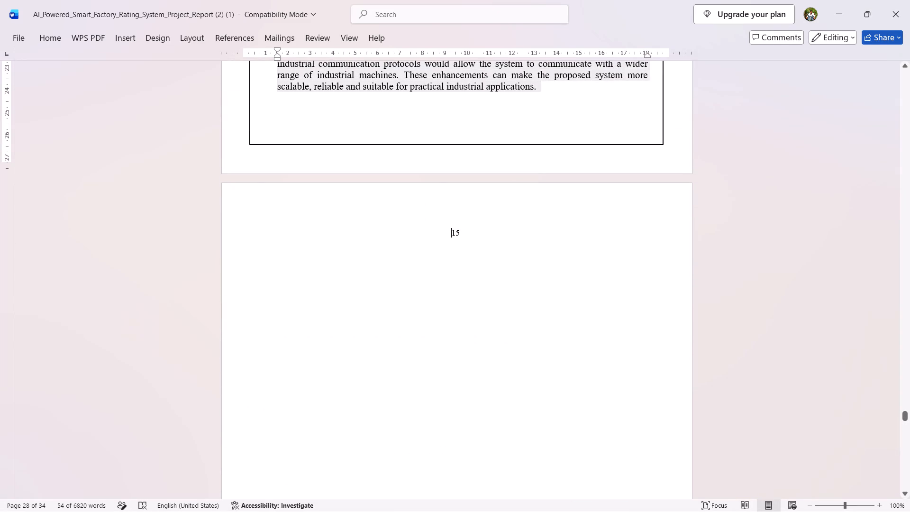
key("BackSpace")
key("BackSpace")
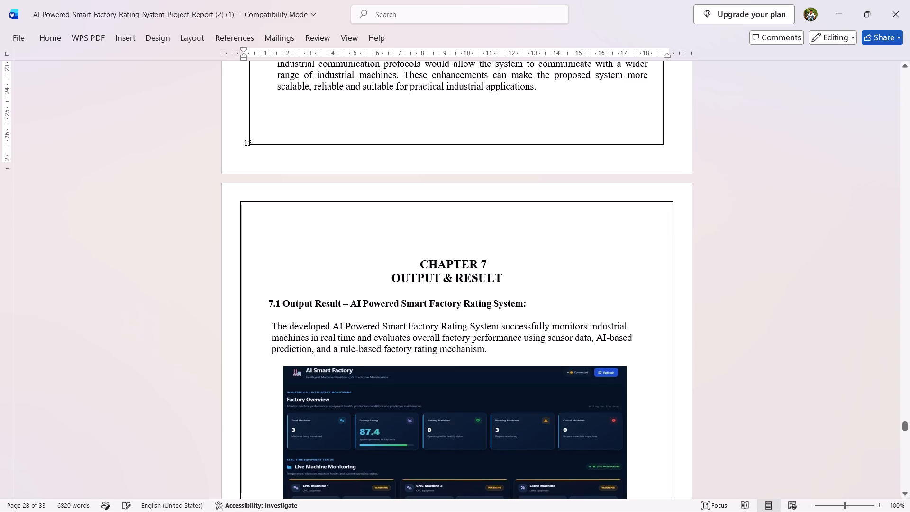
key("BackSpace")
Pad page number 15 with leading spaces to place it near the centre of its line.
key("space")
key("space")
key("space")
key("space")
key("space")
key("space")
key("space")
key("space")
key("space")
key("space")
key("space")
key("space")
key("space")
key("space")
key("space")
key("space")
key("space")
key("space")
key("space")
key("space")
key("space")
key("space")
Set the left indent of the 7.1 Output Result heading and its introductory paragraph to 1.5 cm.
scroll(443, 230, "down", 1)
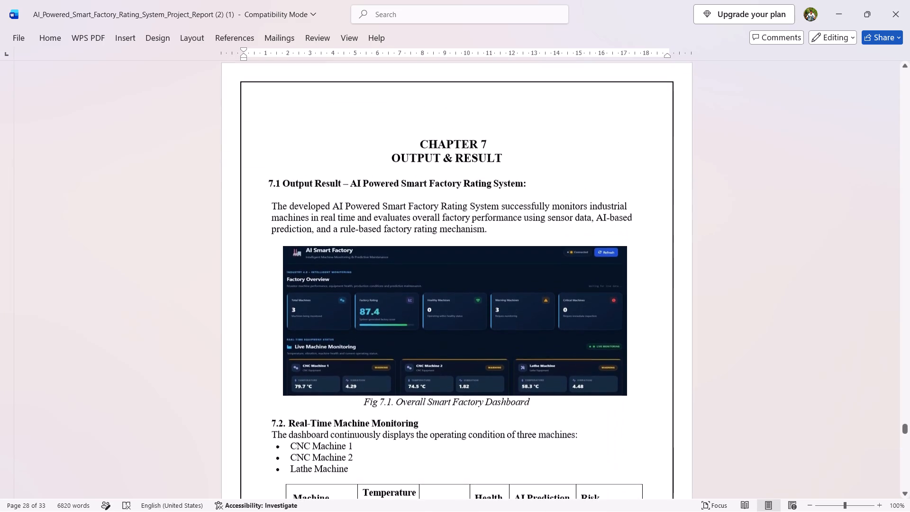
left_click(439, 127)
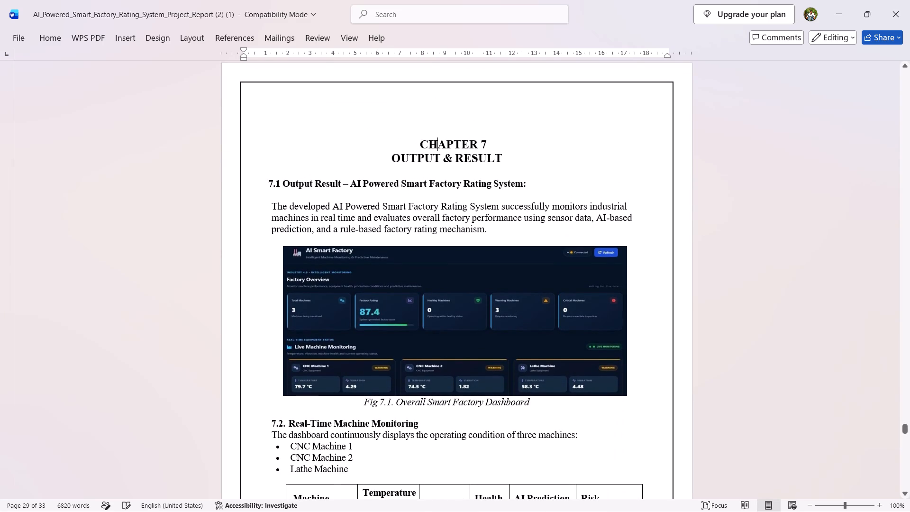
left_click(439, 127)
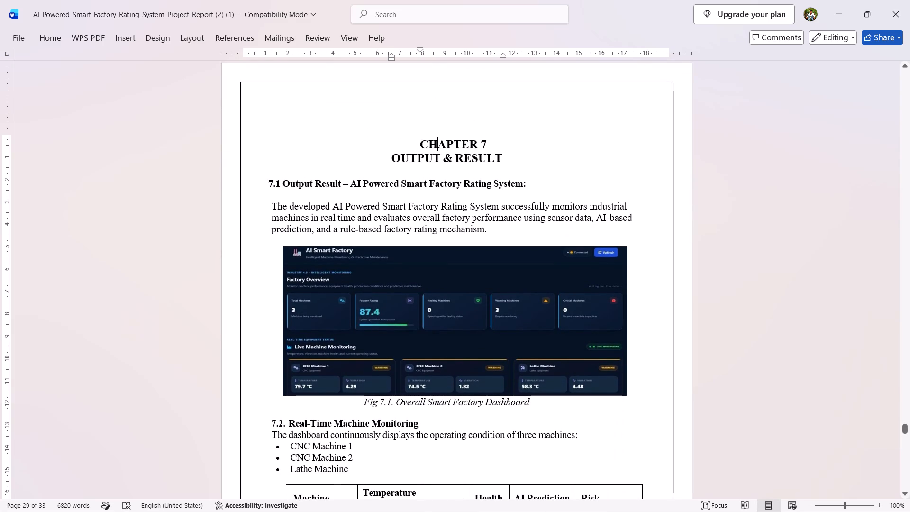
scroll(408, 132, "down", 2)
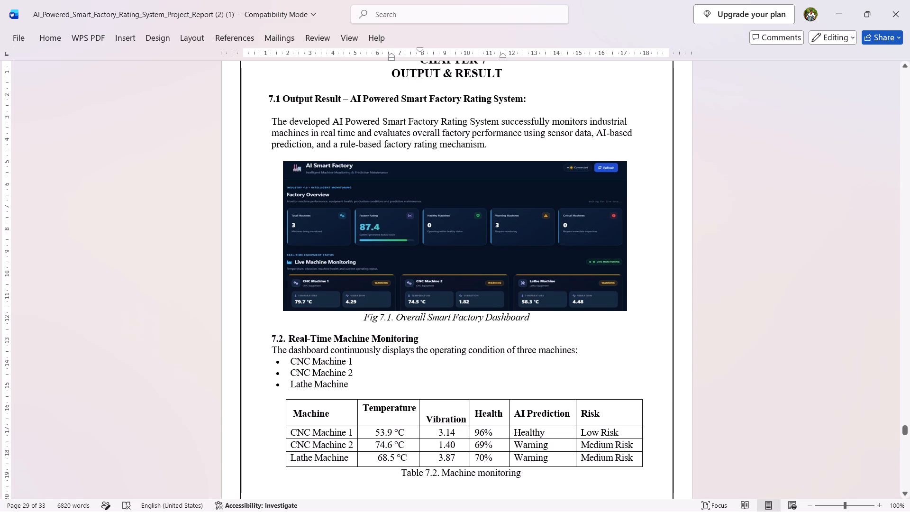
left_click_drag(282, 99, 351, 131)
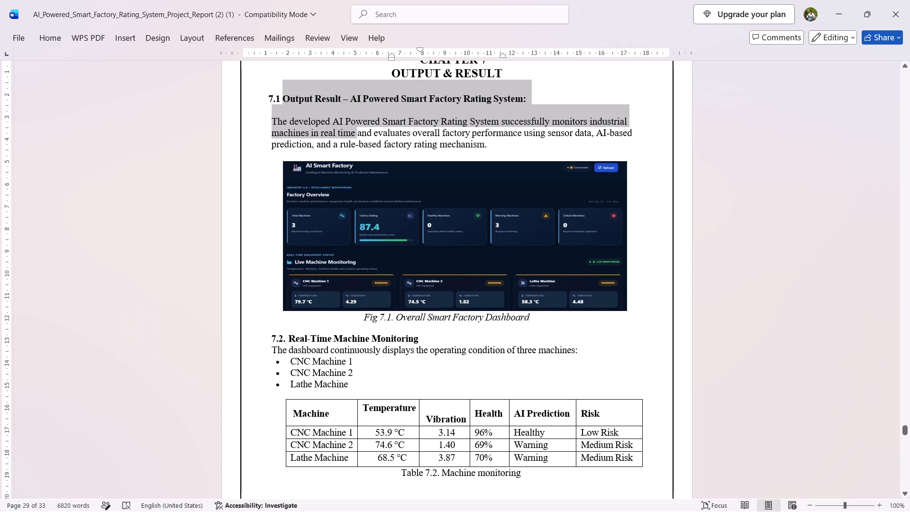
left_click_drag(351, 131, 501, 140)
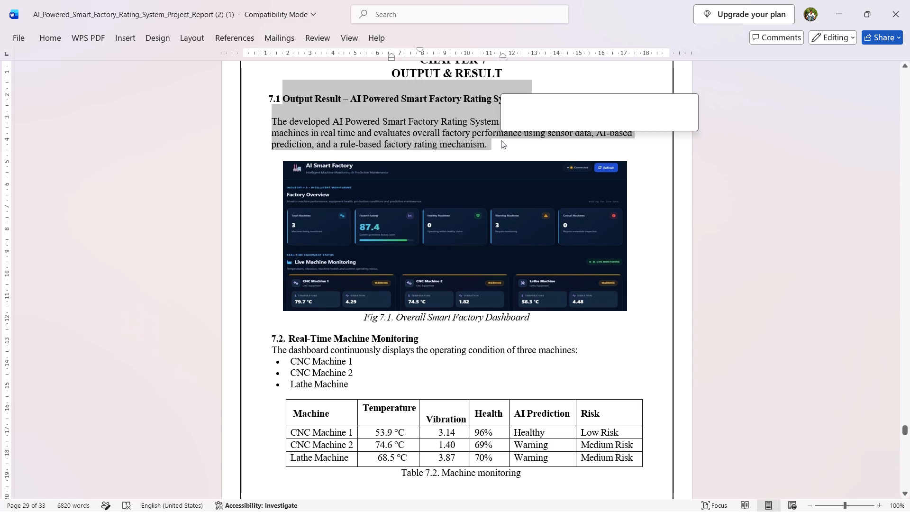
left_click(189, 38)
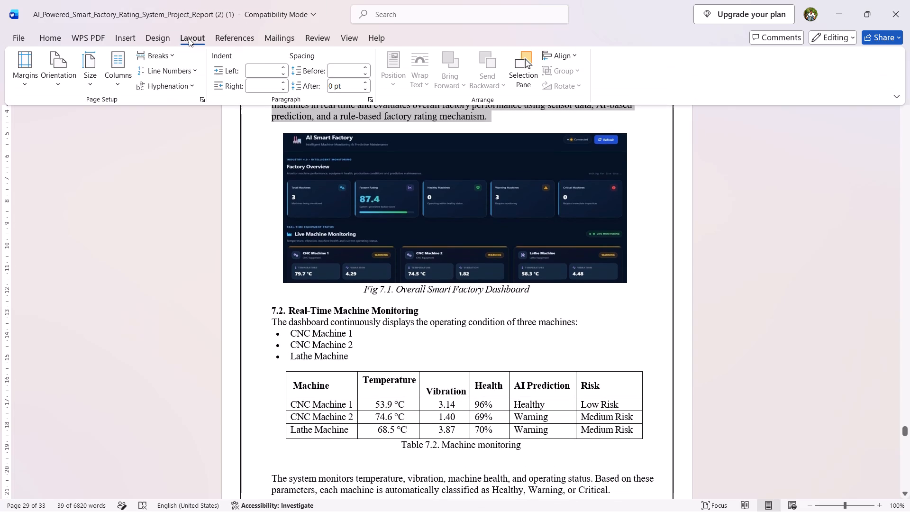
left_click(283, 64)
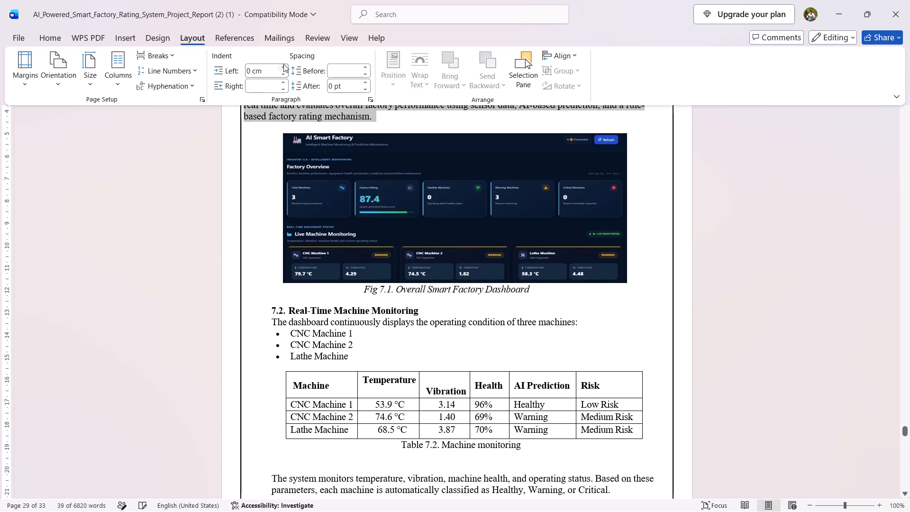
triple_click(283, 64)
triple_click(283, 64)
triple_click(283, 64)
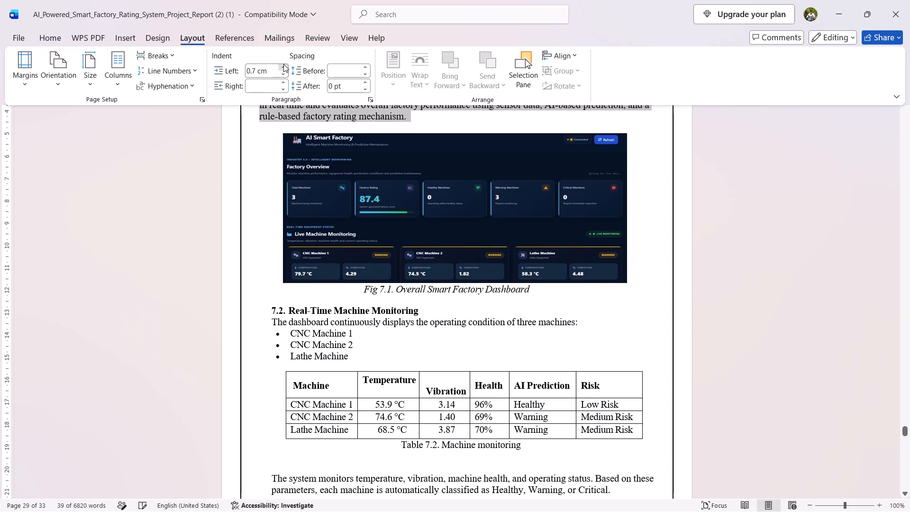
triple_click(283, 64)
left_click(283, 64)
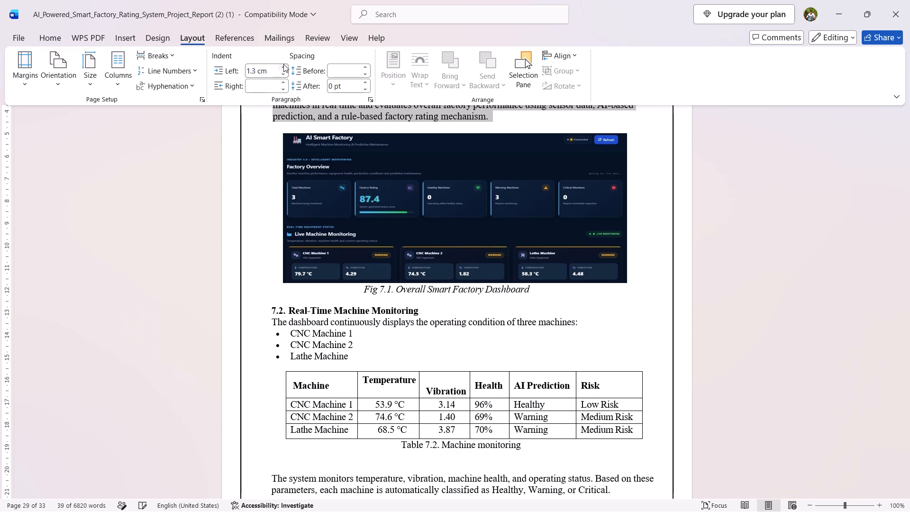
left_click(283, 64)
left_click(283, 64)
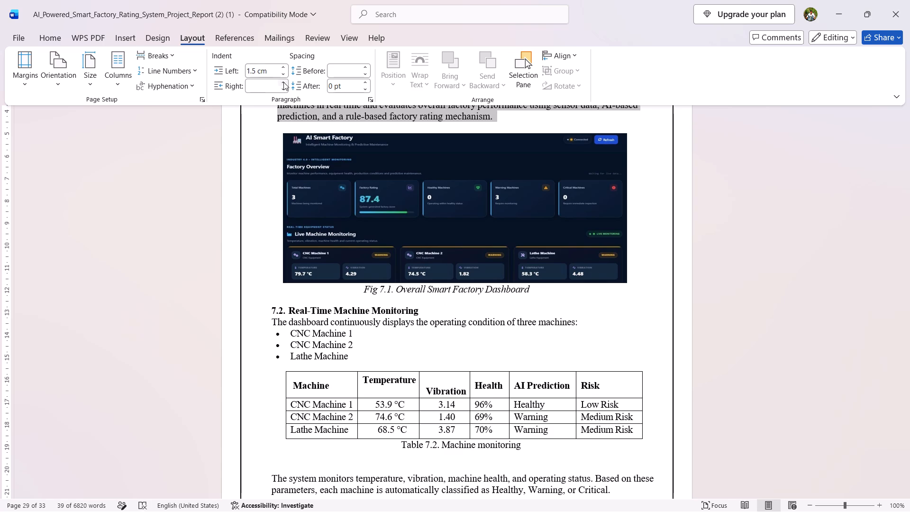
Set the right indent of the 7.1 Output Result heading and its introductory paragraph to 1 cm.
triple_click(283, 82)
triple_click(283, 82)
triple_click(283, 82)
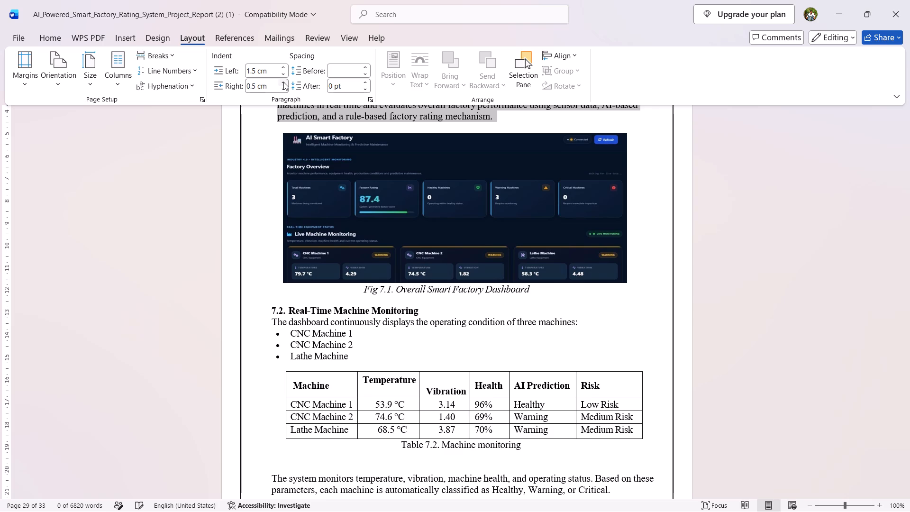
left_click(283, 82)
left_click(283, 82)
left_click(263, 132)
scroll(263, 132, "up", 1)
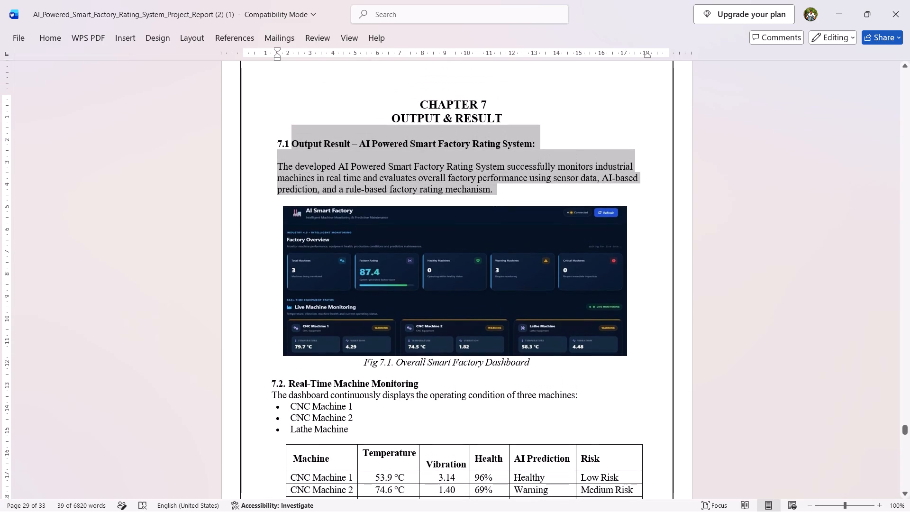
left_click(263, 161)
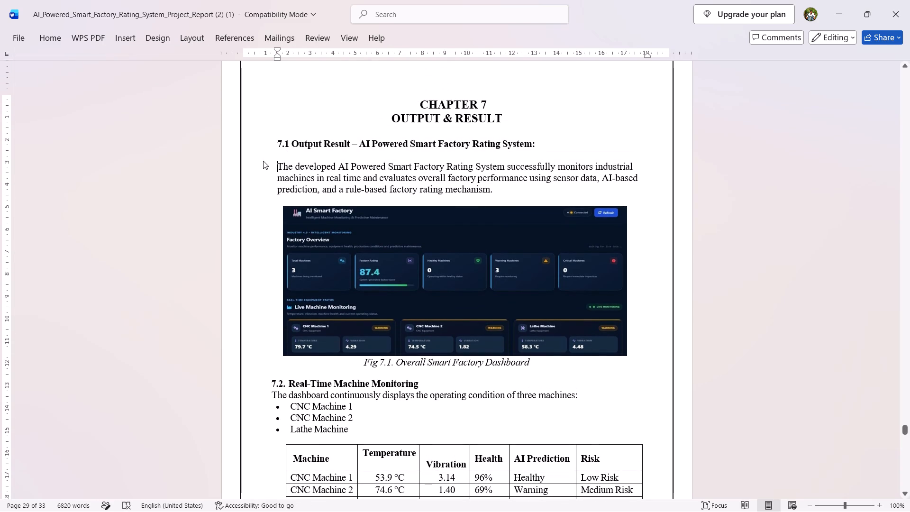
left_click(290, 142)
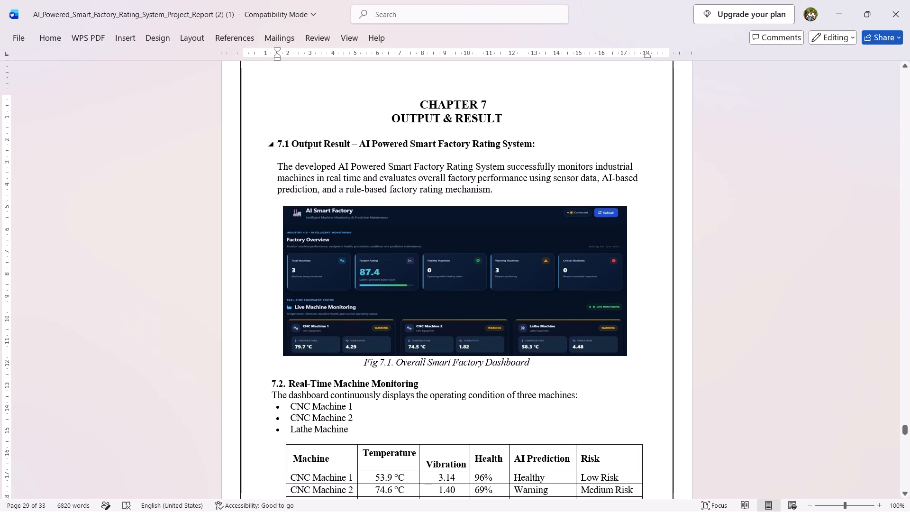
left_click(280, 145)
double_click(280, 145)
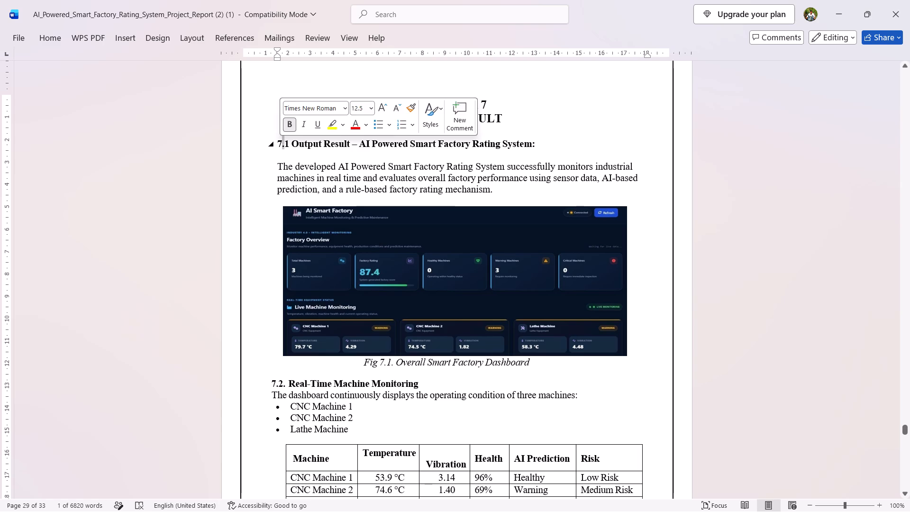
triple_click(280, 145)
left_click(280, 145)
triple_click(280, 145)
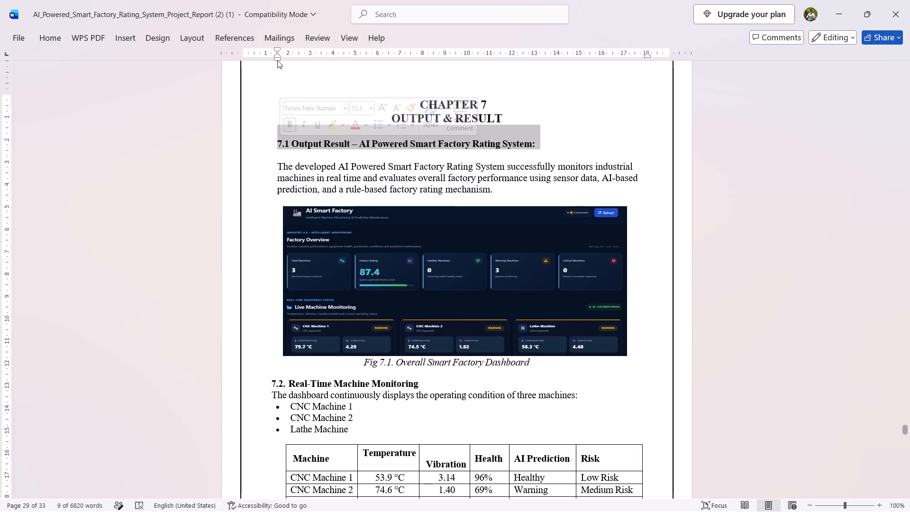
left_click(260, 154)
Set the left indent of the 7.2 Real-Time Machine Monitoring heading, intro sentence and three machine bullets to 1.5 cm.
scroll(260, 154, "down", 1)
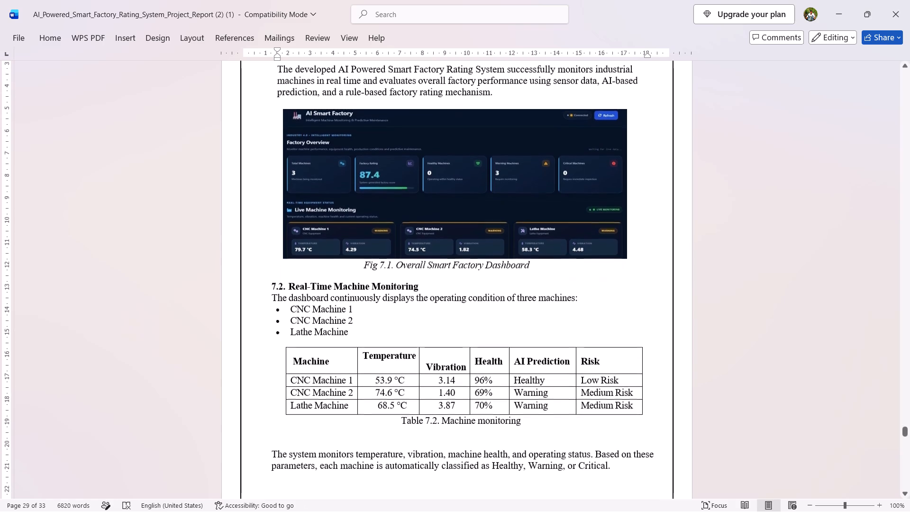
scroll(260, 154, "down", 2)
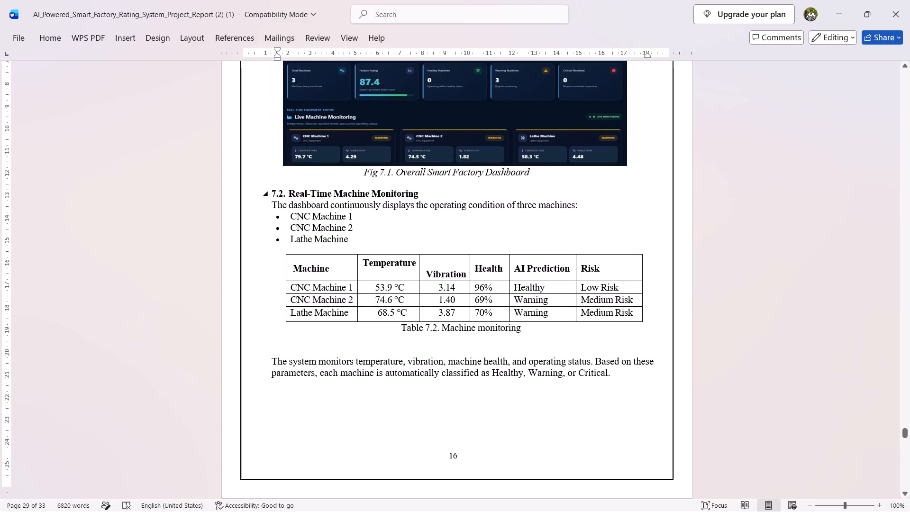
right_click_drag(271, 192, 273, 214)
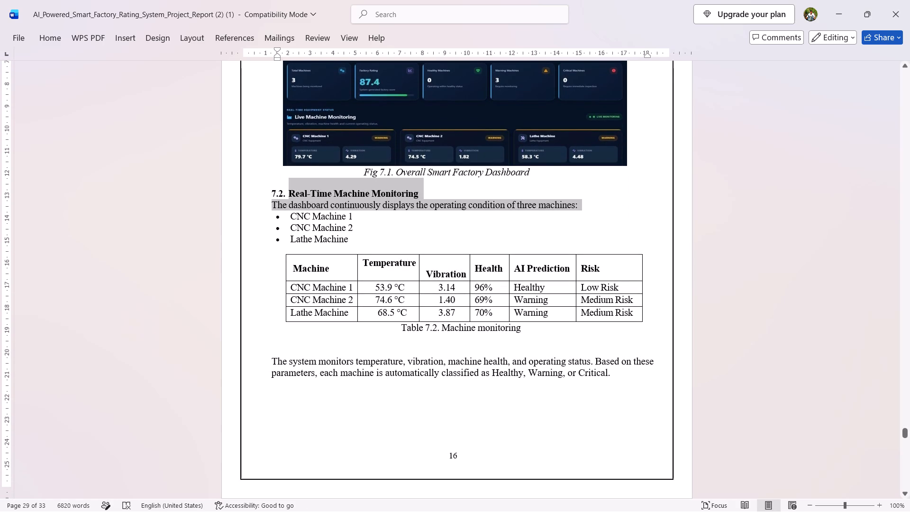
right_click_drag(273, 214, 273, 271)
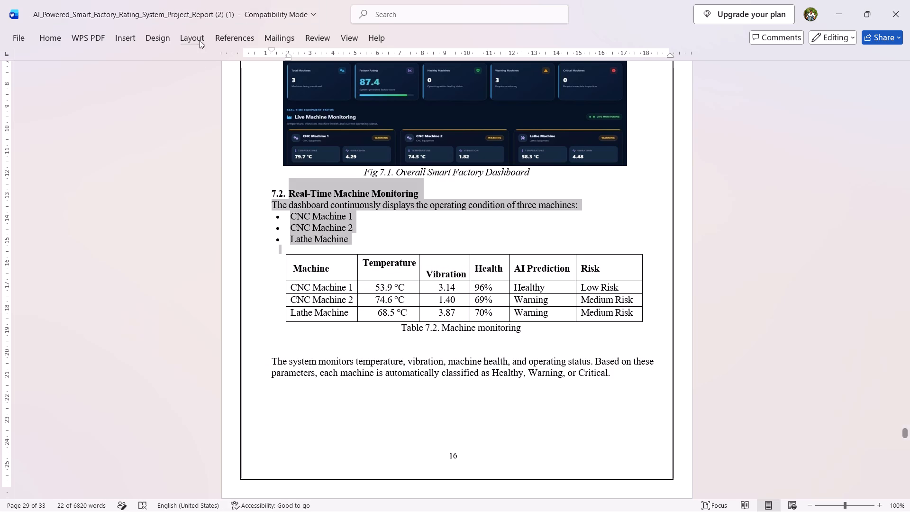
left_click(200, 38)
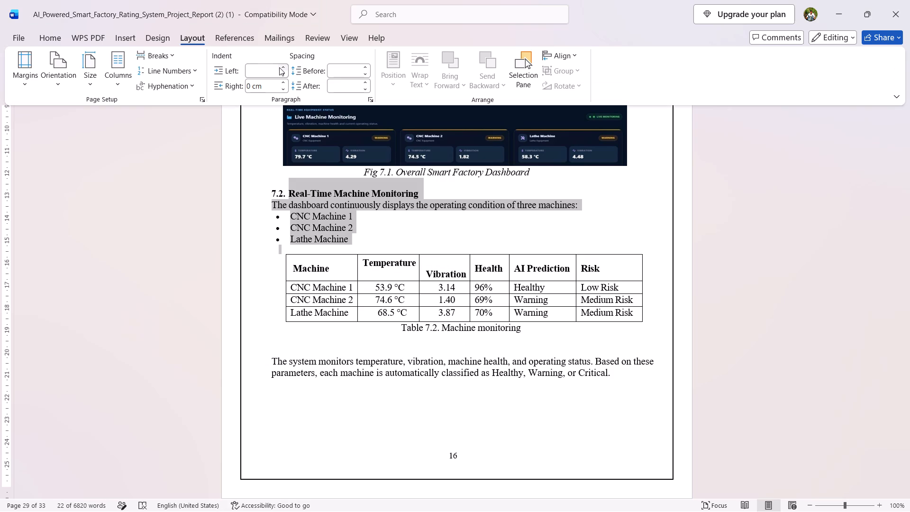
left_click(279, 67)
triple_click(279, 67)
triple_click(279, 67)
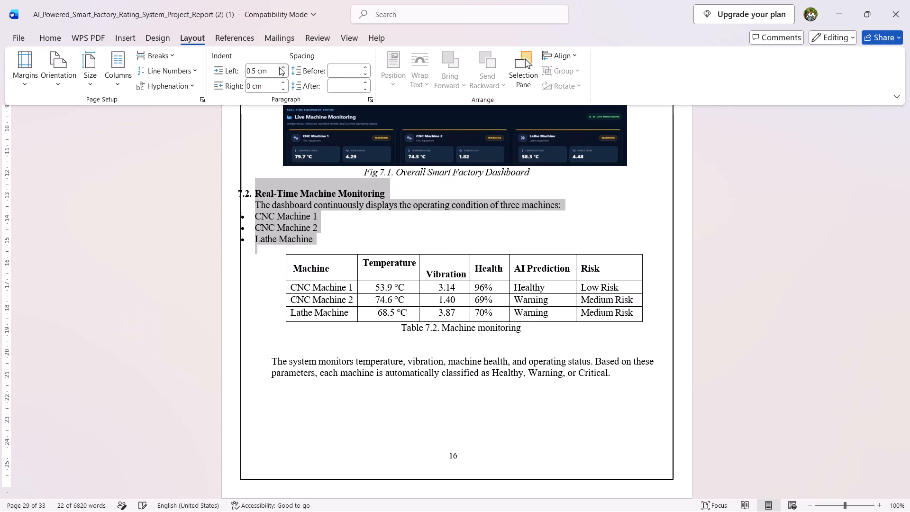
triple_click(279, 67)
triple_click(279, 67)
triple_click(279, 67)
left_click(279, 67)
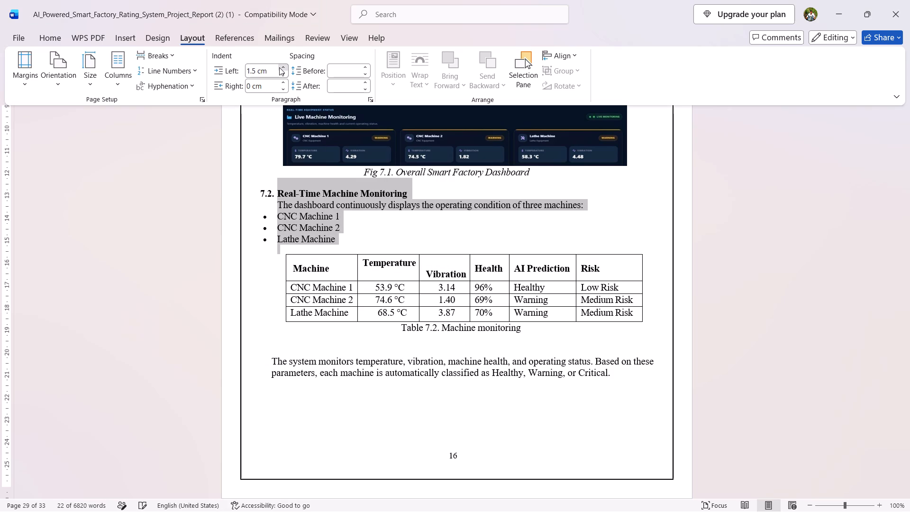
Set the right indent of the 7.2 heading, intro sentence and machine bullets to 1 cm, keeping the left indent at 1.5 cm.
left_click(283, 90)
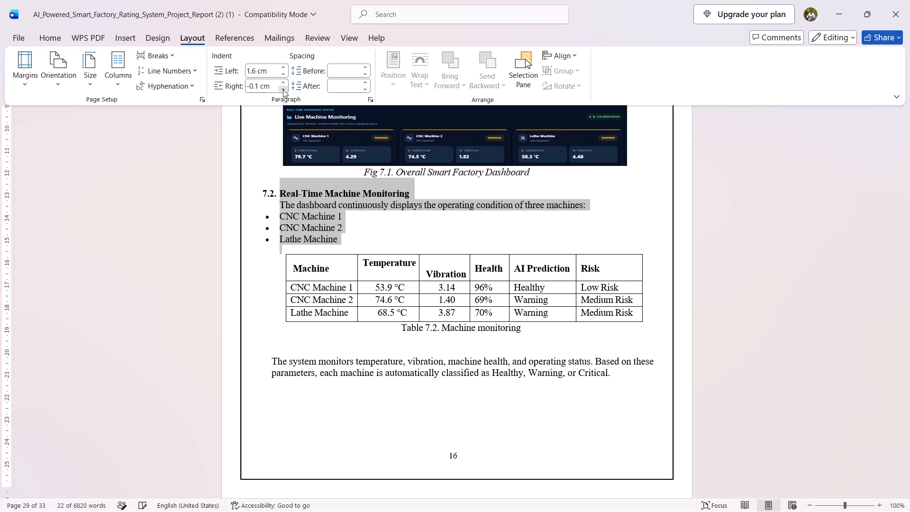
left_click(285, 76)
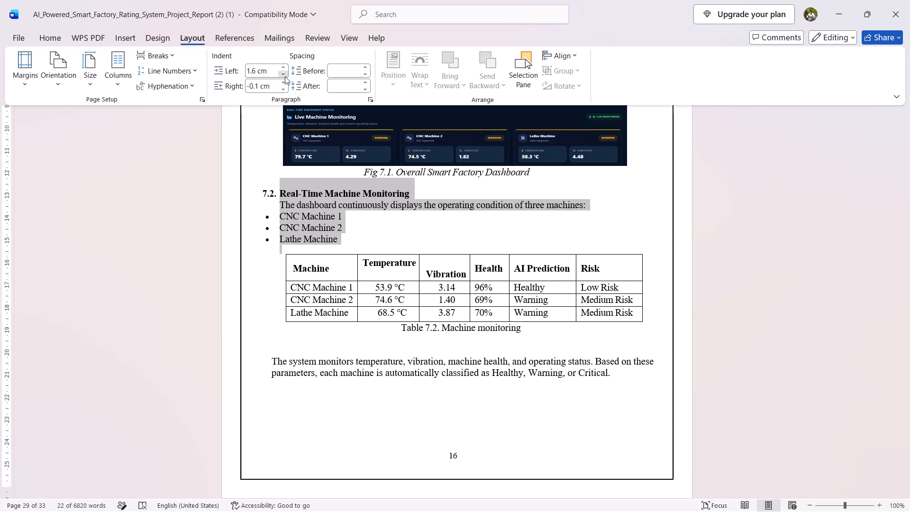
triple_click(285, 84)
triple_click(285, 84)
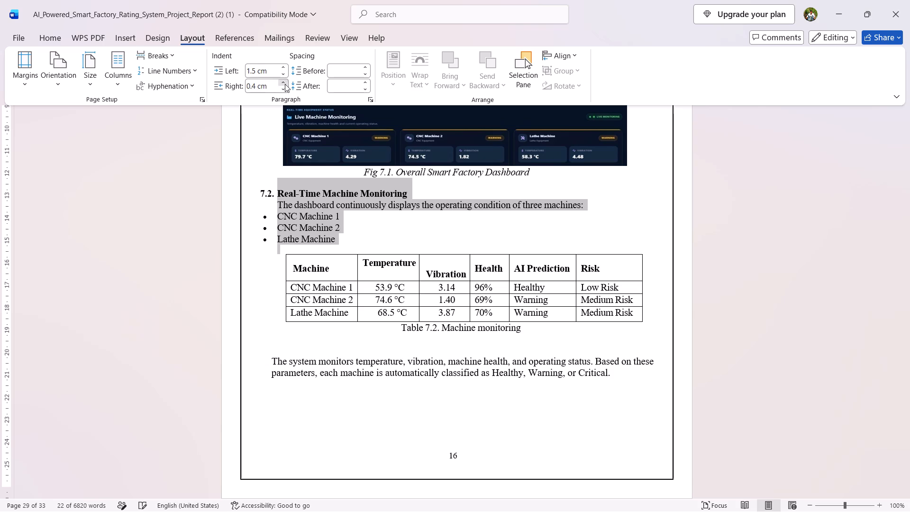
triple_click(285, 84)
double_click(285, 84)
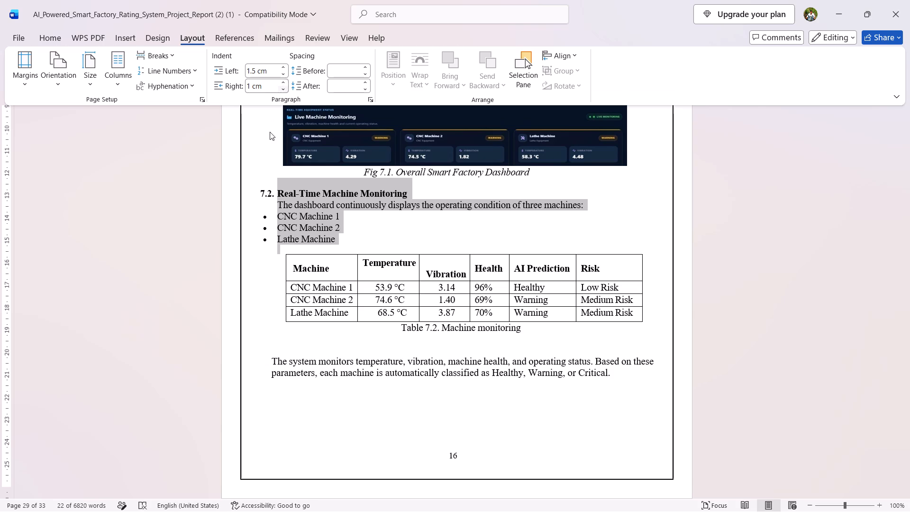
left_click(270, 132)
Align the first-line indent of the 7.2 heading, intro sentence and machine bullets with their 1.5 cm left indent.
scroll(270, 132, "down", 1)
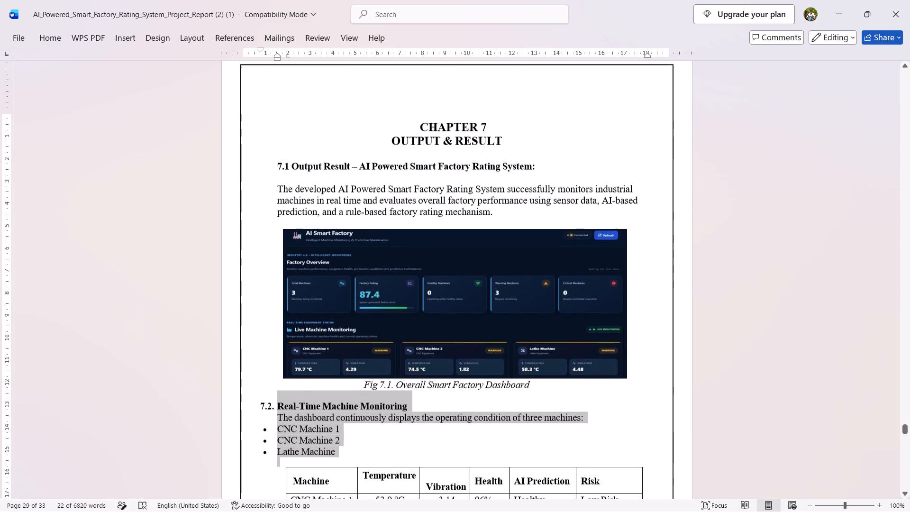
scroll(270, 132, "down", 1)
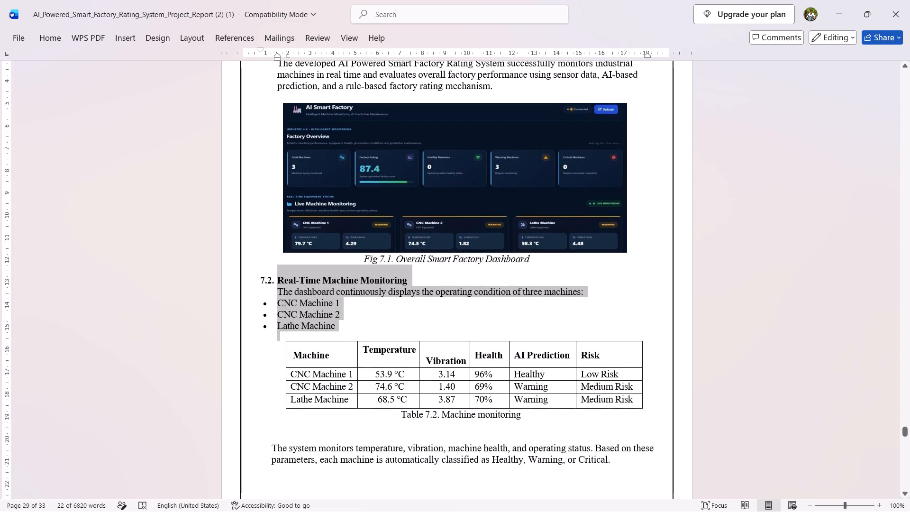
scroll(270, 132, "down", 1)
left_click_drag(259, 50, 248, 53)
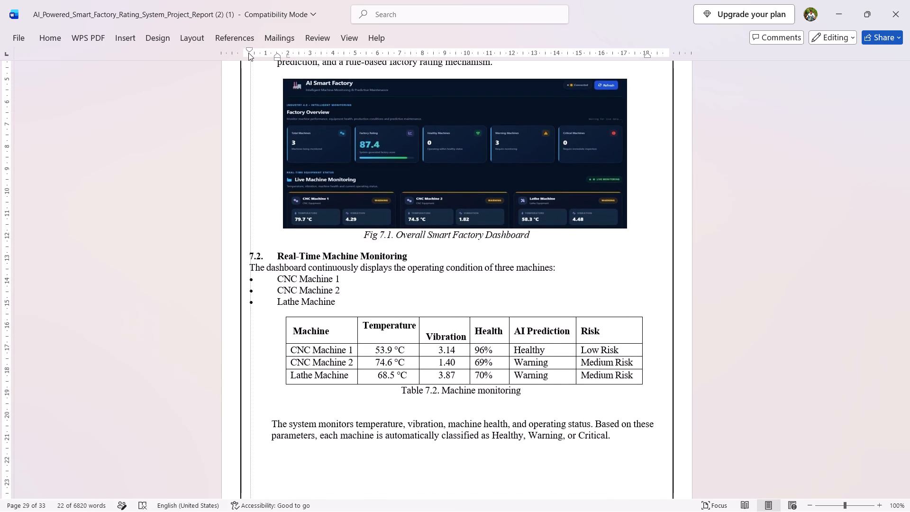
left_click_drag(248, 53, 285, 51)
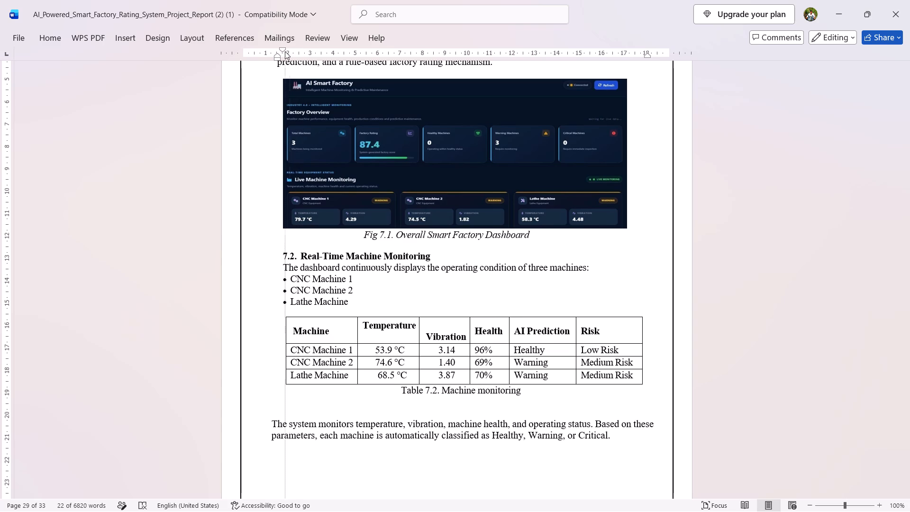
left_click_drag(285, 51, 277, 54)
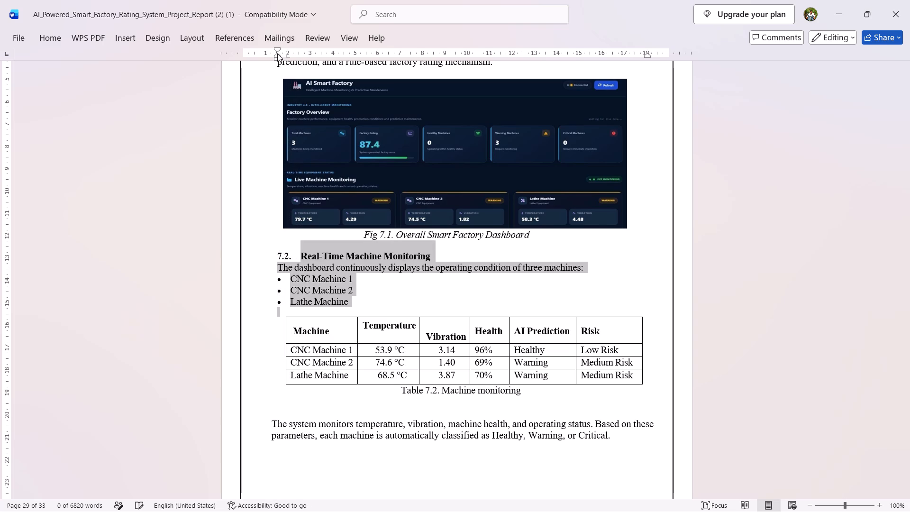
scroll(277, 54, "up", 1)
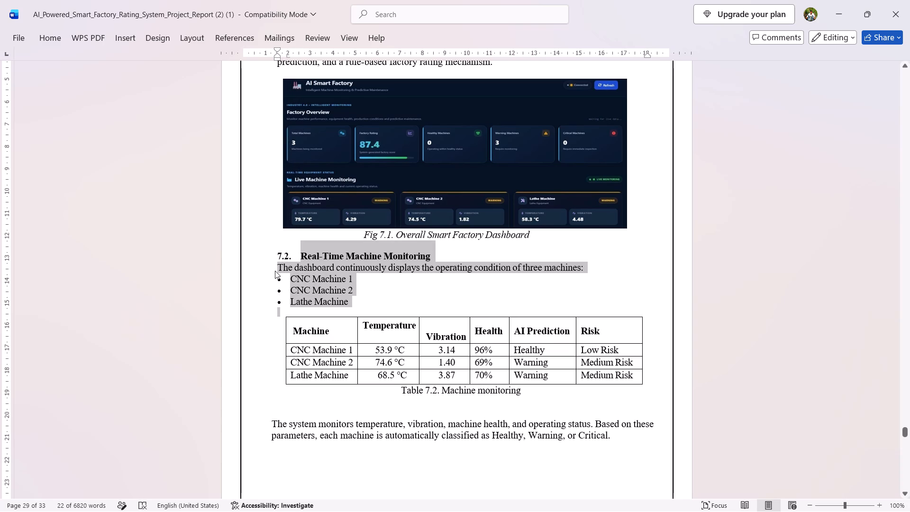
Examine the pages covering sections 7.2 to 7.5 for paragraphs whose indents still need correcting.
left_click(274, 266)
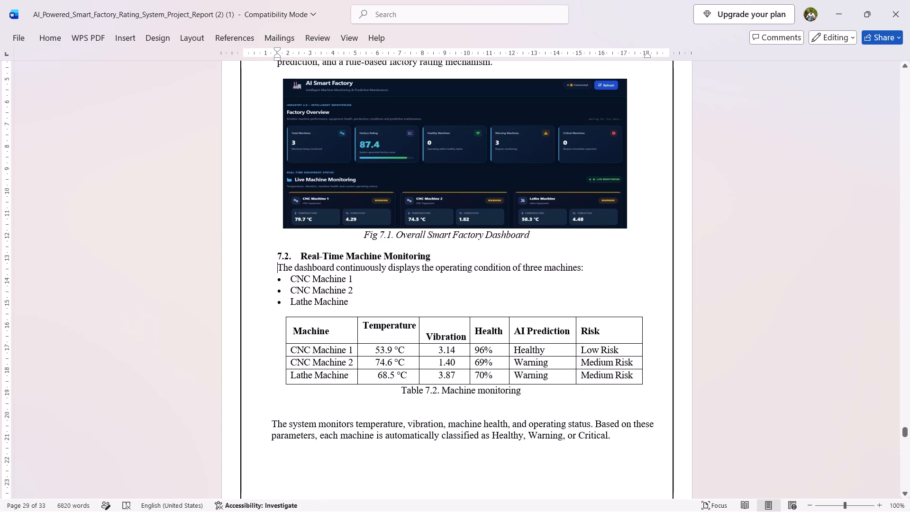
scroll(287, 325, "down", 3)
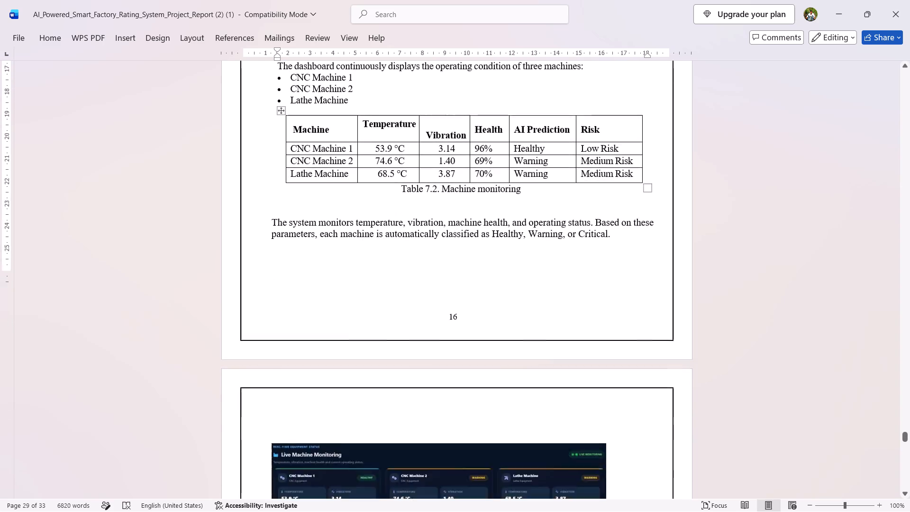
scroll(287, 325, "down", 3)
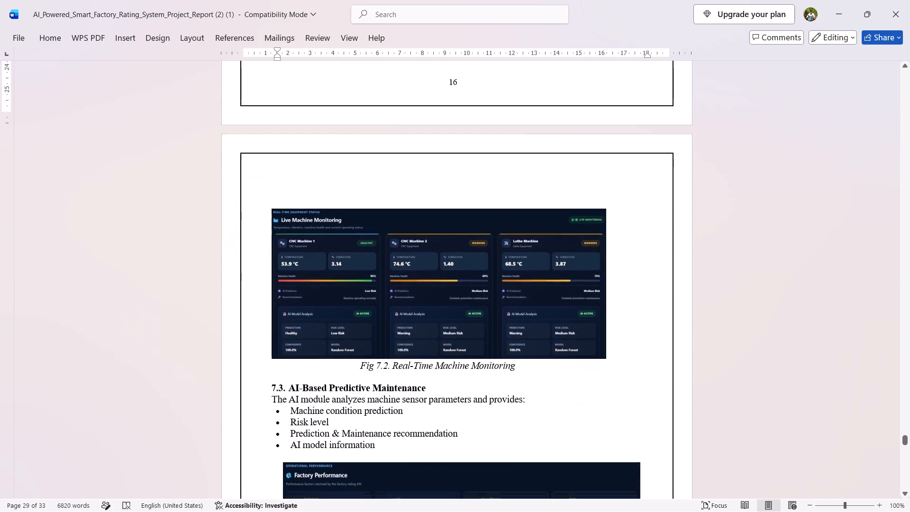
scroll(287, 325, "down", 3)
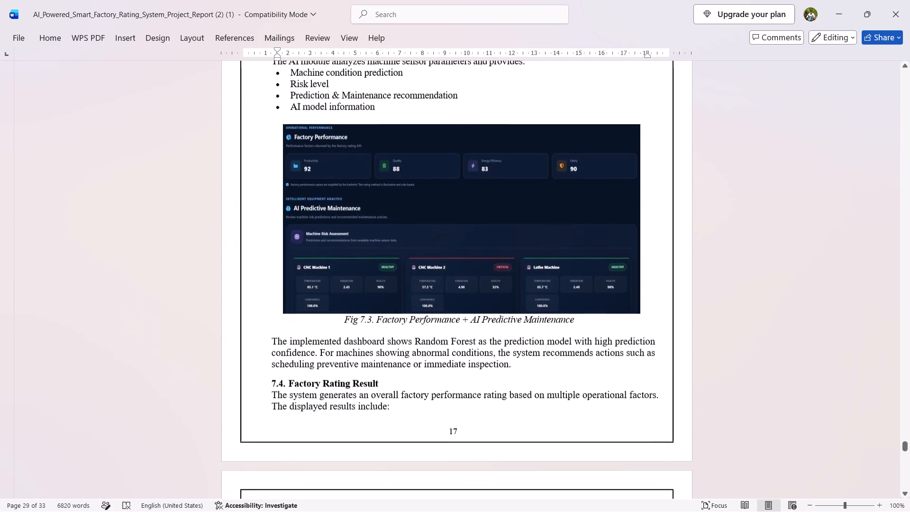
scroll(287, 325, "down", 3)
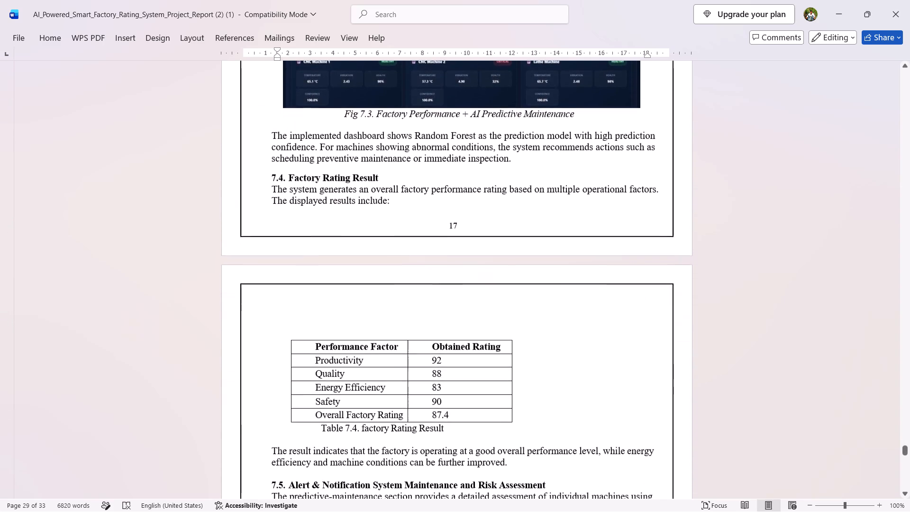
scroll(287, 325, "down", 2)
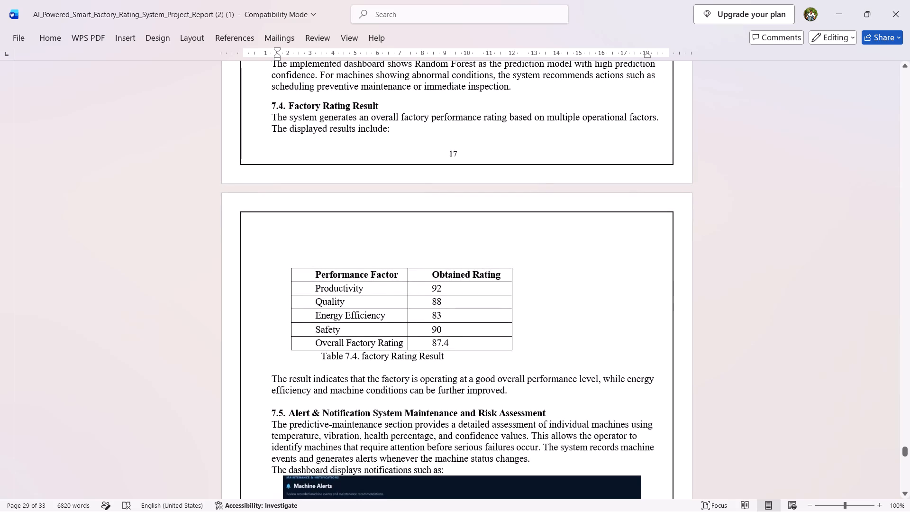
scroll(287, 325, "up", 1)
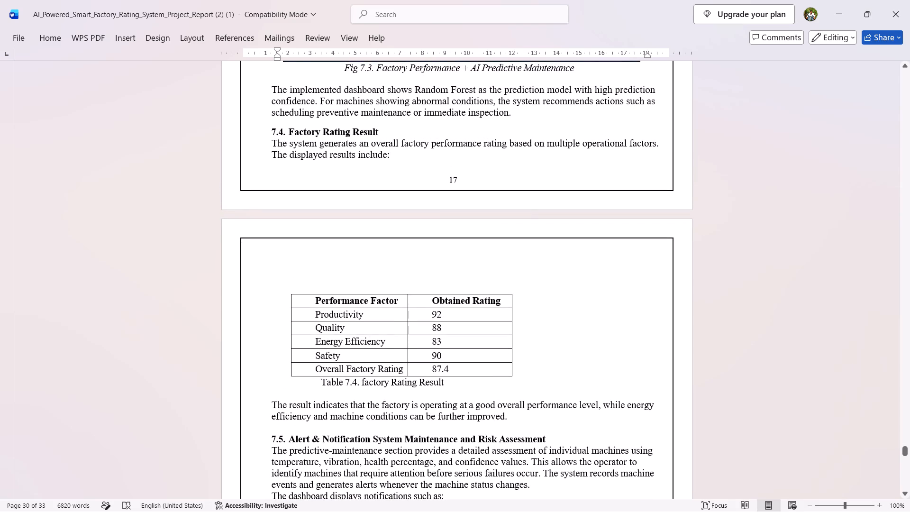
Set the left indent of the paragraph below Fig 7.3, the 7.4 Factory Rating Result heading and its intro paragraph to 1.5 cm.
left_click_drag(271, 85, 353, 121)
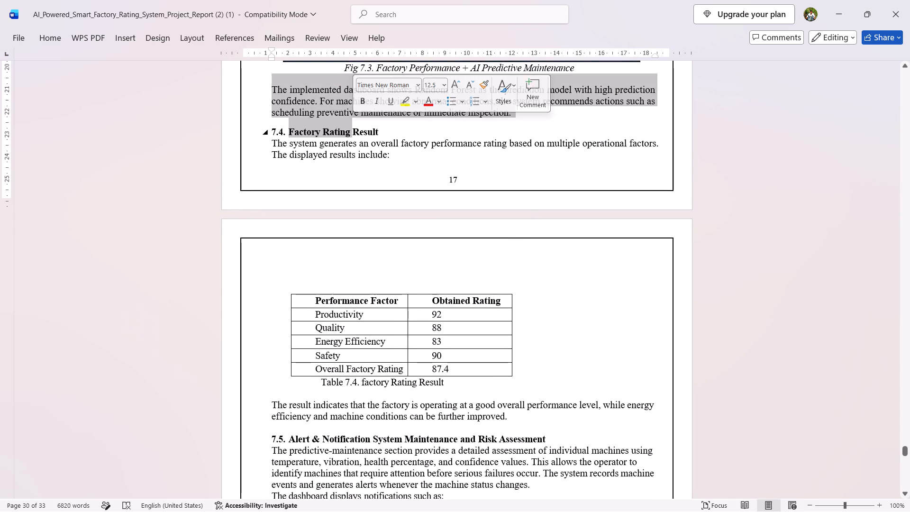
left_click(353, 130)
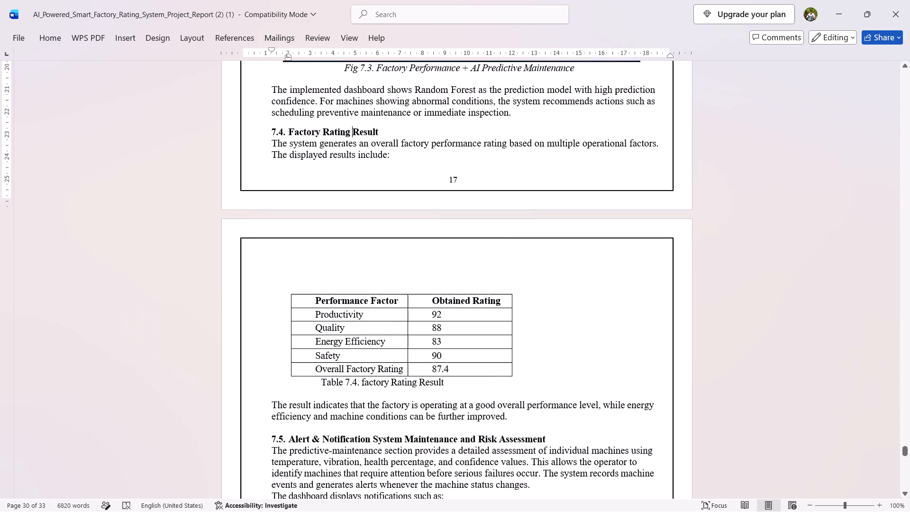
left_click_drag(270, 90, 421, 153)
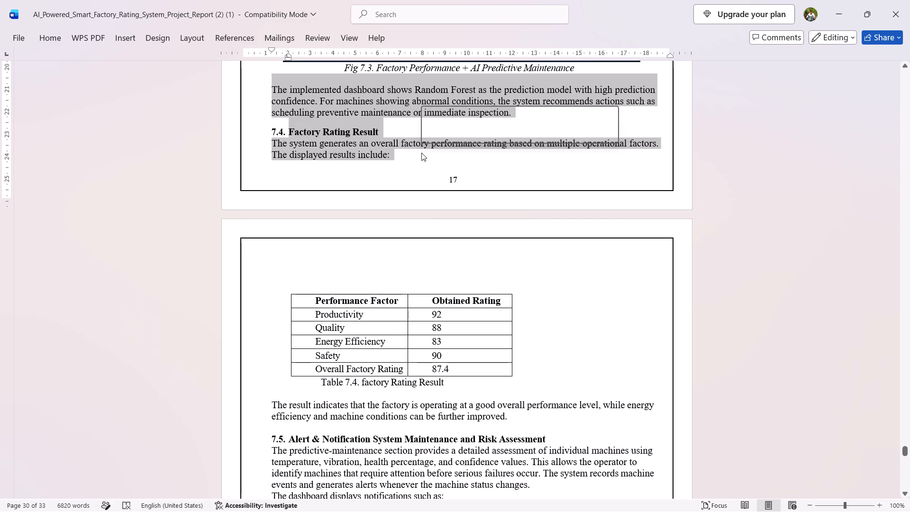
left_click(202, 44)
left_click(282, 65)
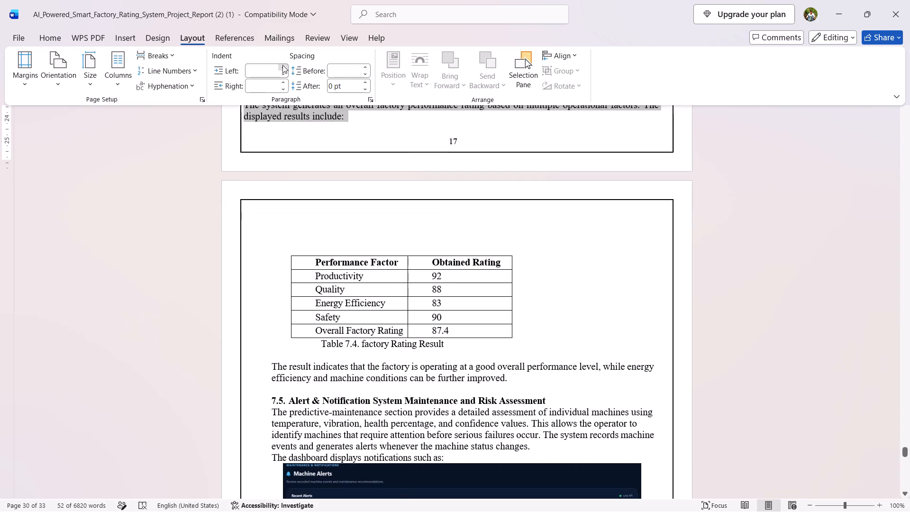
triple_click(282, 65)
triple_click(282, 65)
triple_click(282, 65)
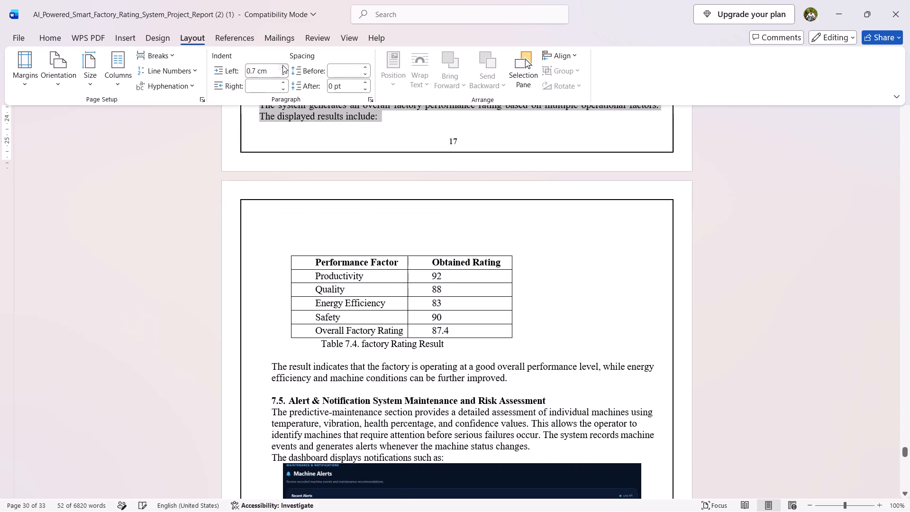
left_click(282, 65)
left_click(282, 65)
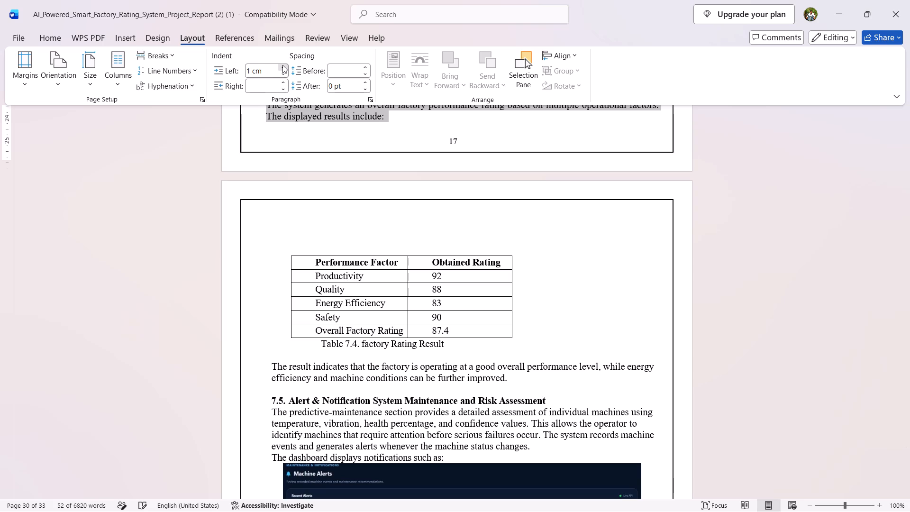
left_click(282, 65)
left_click(282, 65)
left_click(282, 65)
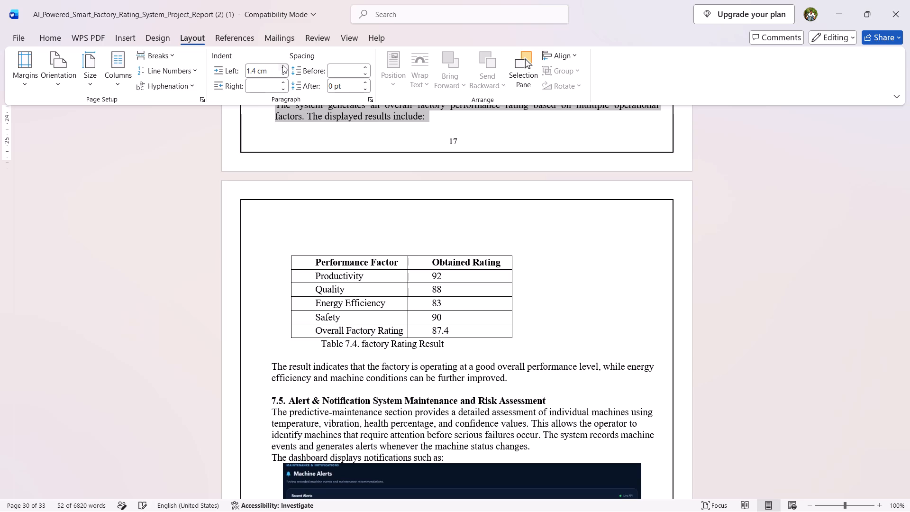
left_click(282, 65)
Set the right indent of the paragraph below Fig 7.3, the 7.4 heading and its intro paragraph to 1 cm.
triple_click(284, 82)
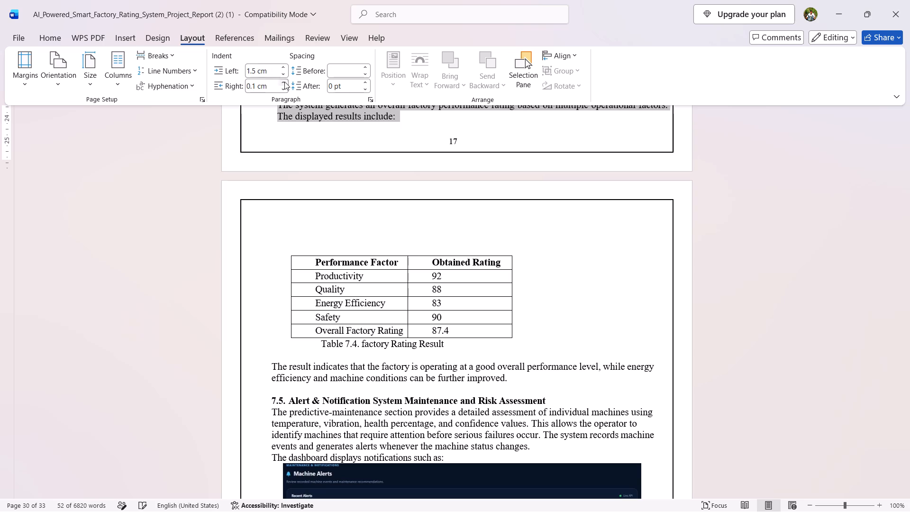
triple_click(284, 82)
triple_click(284, 82)
left_click(284, 82)
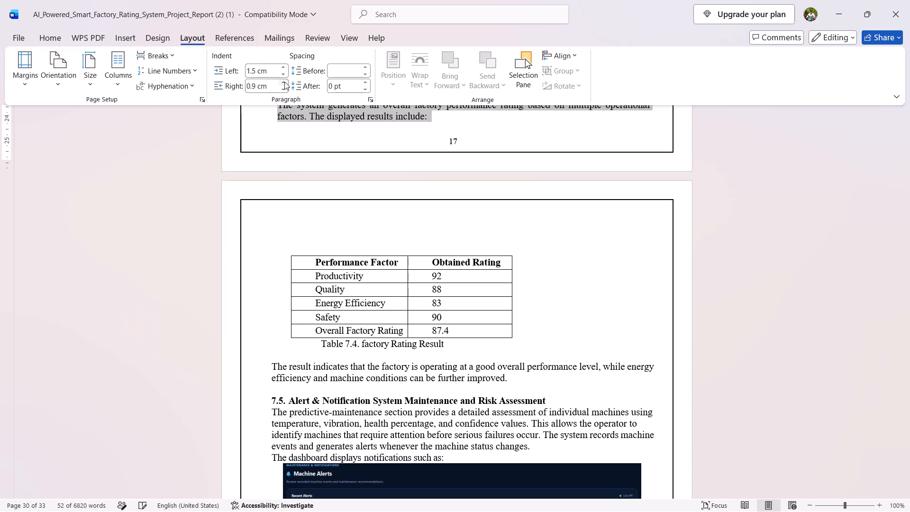
left_click(284, 82)
left_click(264, 134)
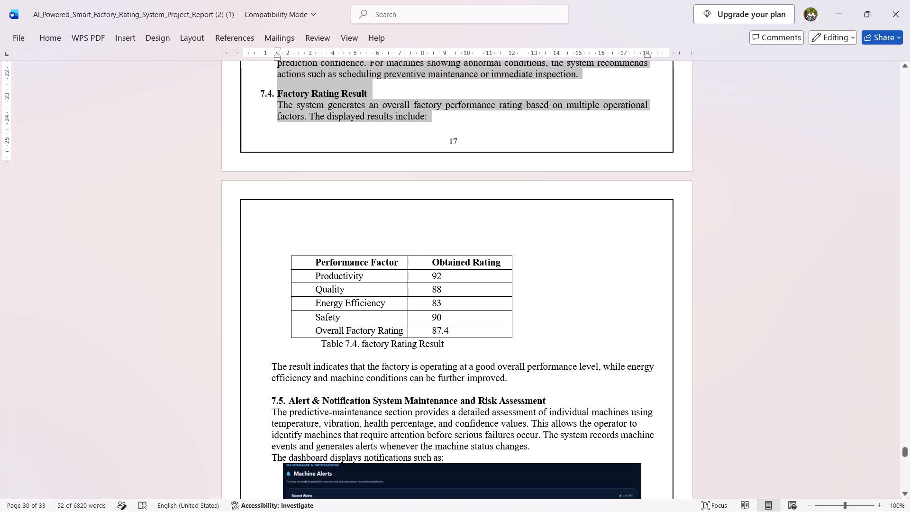
scroll(264, 134, "up", 1)
left_click(264, 134)
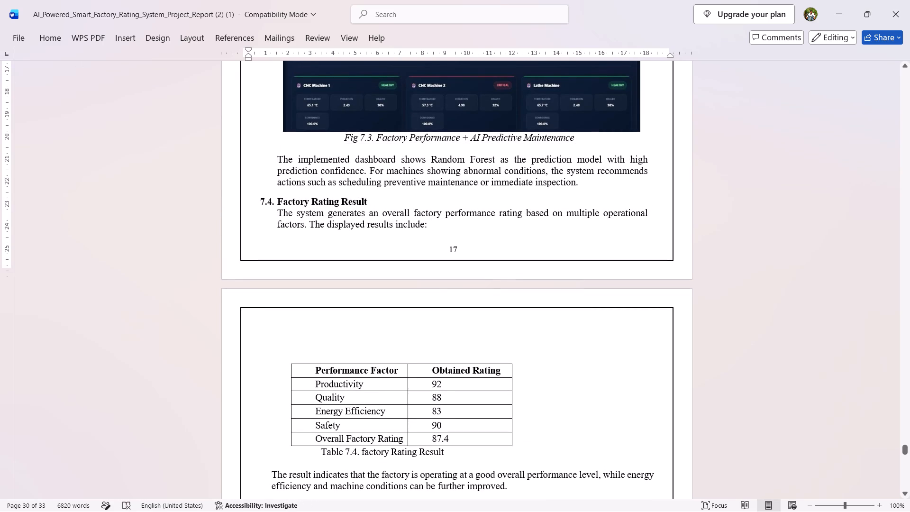
Set the left indent of the 7.5 Alert & Notification heading, its paragraph and the dashboard notifications sentence to 1.5 cm.
scroll(271, 270, "down", 1)
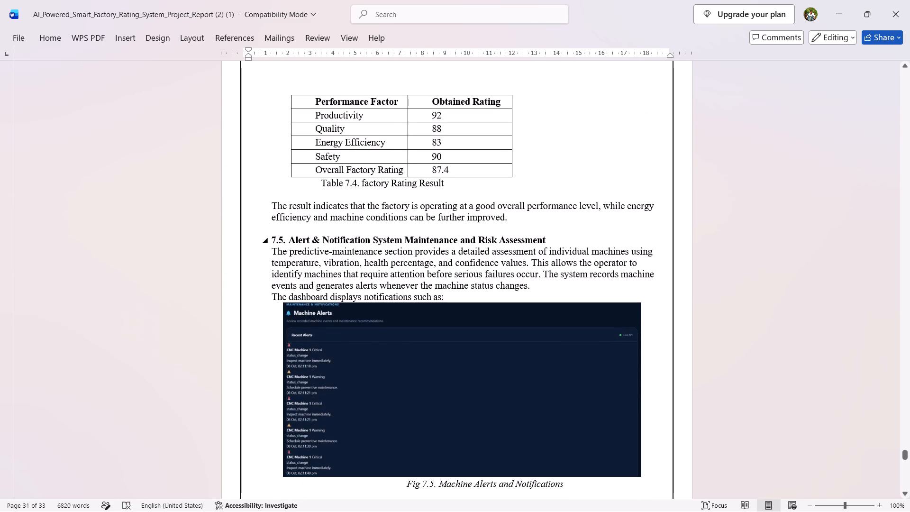
left_click_drag(286, 240, 308, 292)
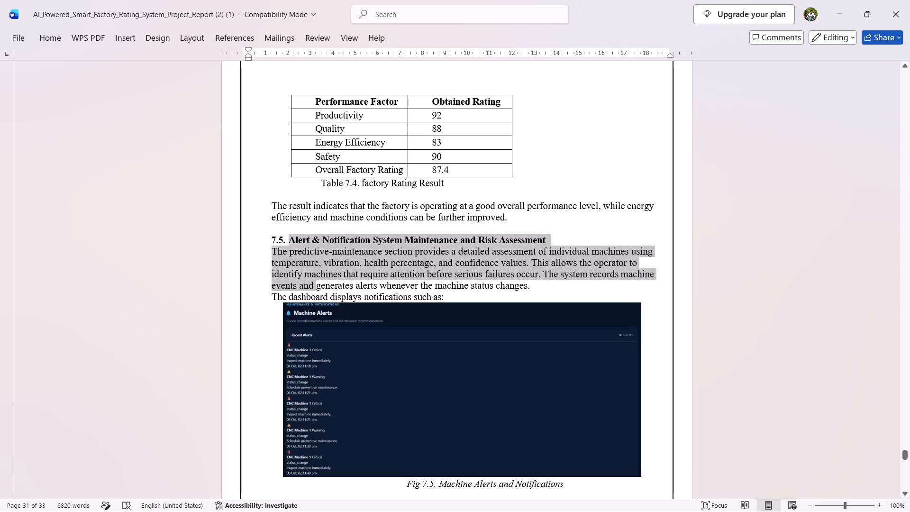
left_click_drag(308, 292, 312, 288)
left_click_drag(312, 288, 312, 302)
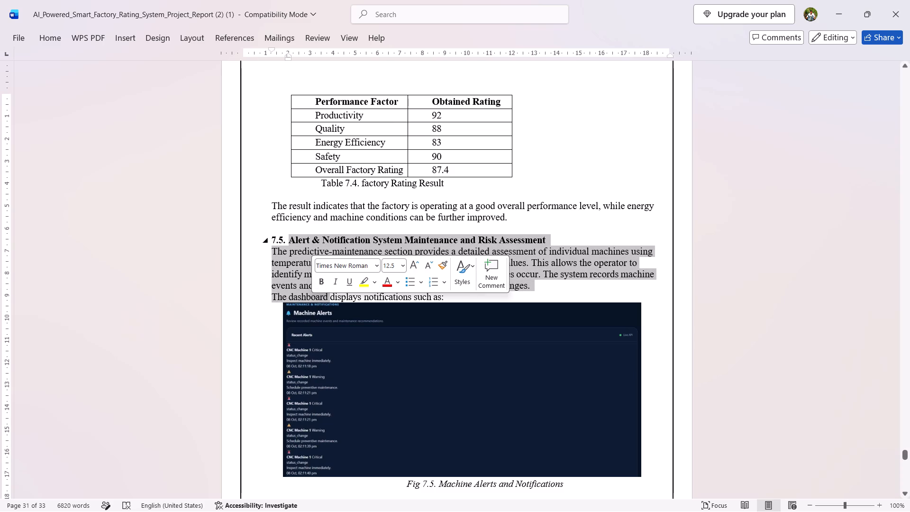
left_click(304, 237)
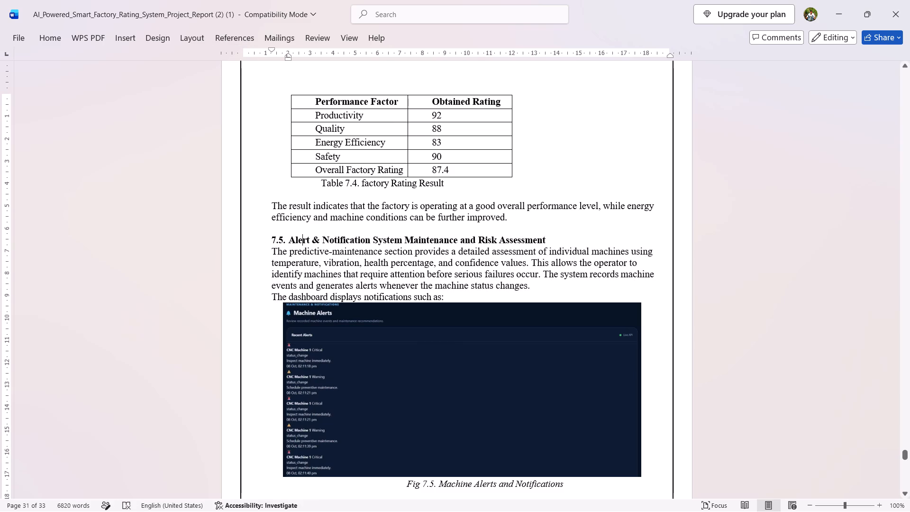
left_click_drag(448, 297, 400, 278)
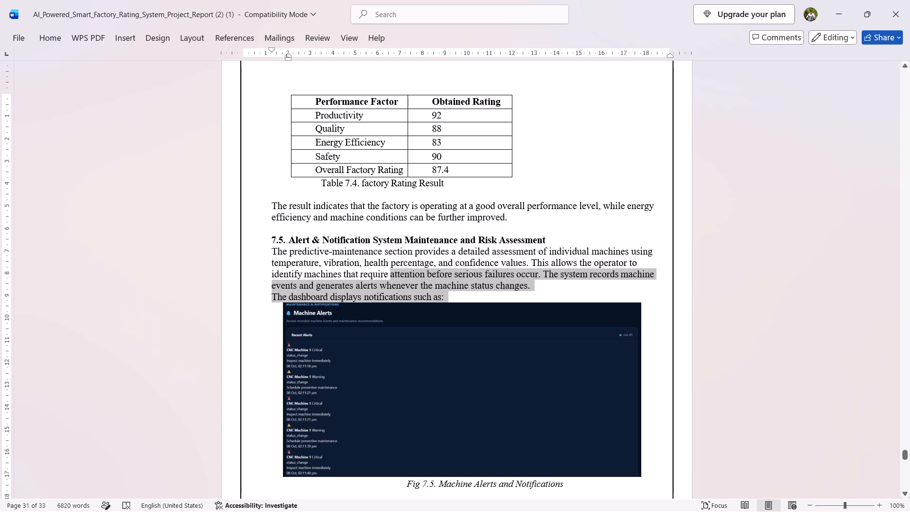
left_click_drag(400, 278, 304, 241)
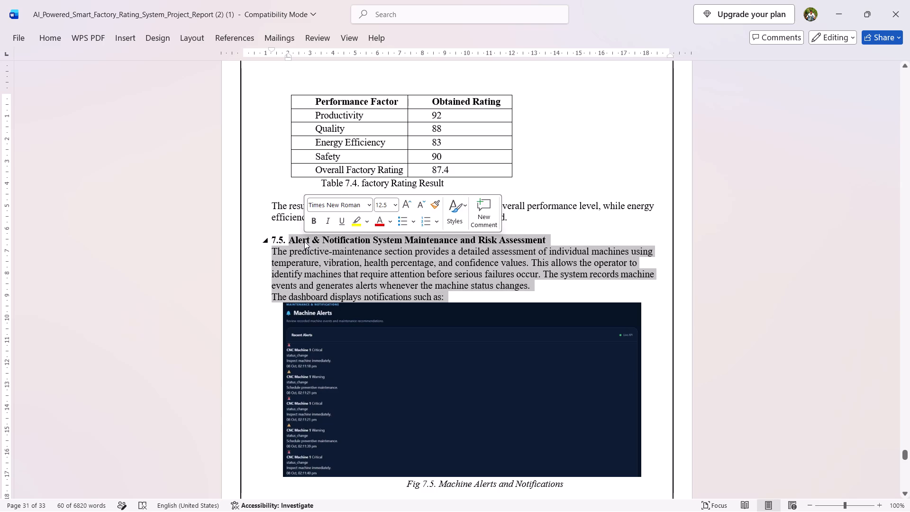
left_click(195, 42)
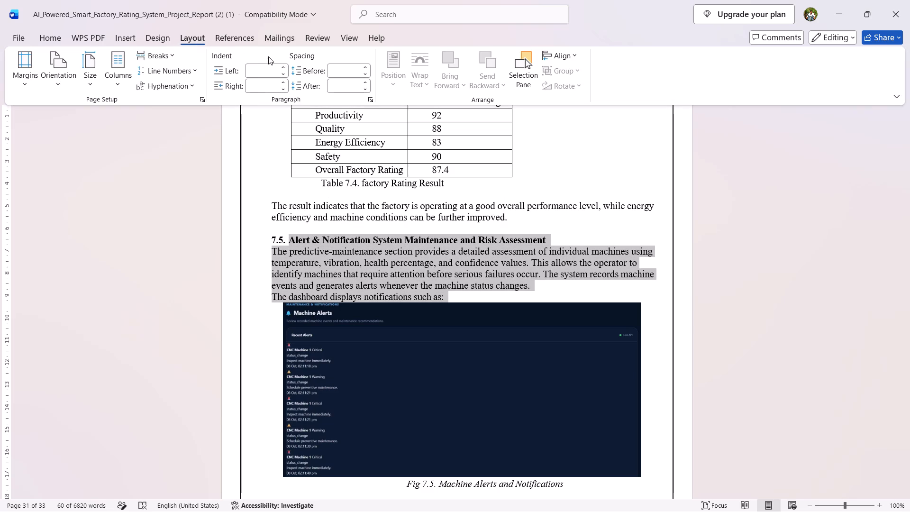
left_click(281, 67)
triple_click(281, 67)
triple_click(281, 67)
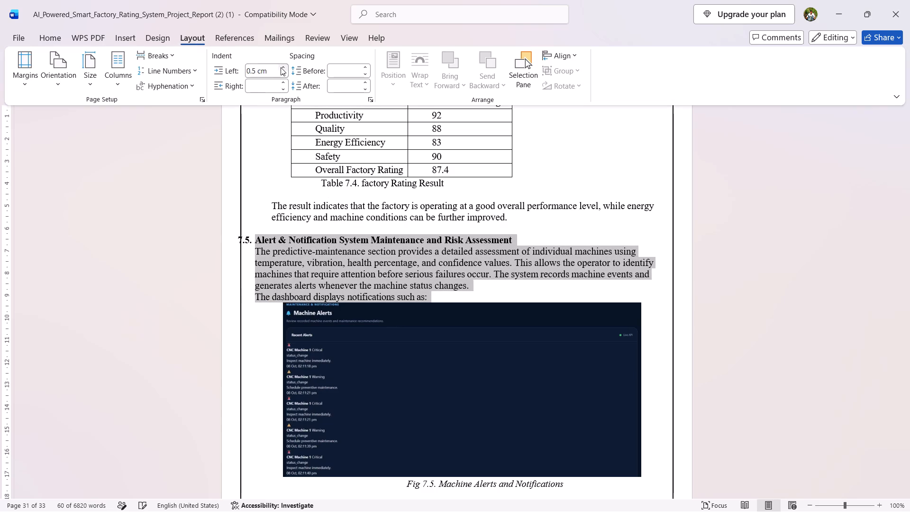
triple_click(281, 67)
left_click(281, 67)
double_click(281, 67)
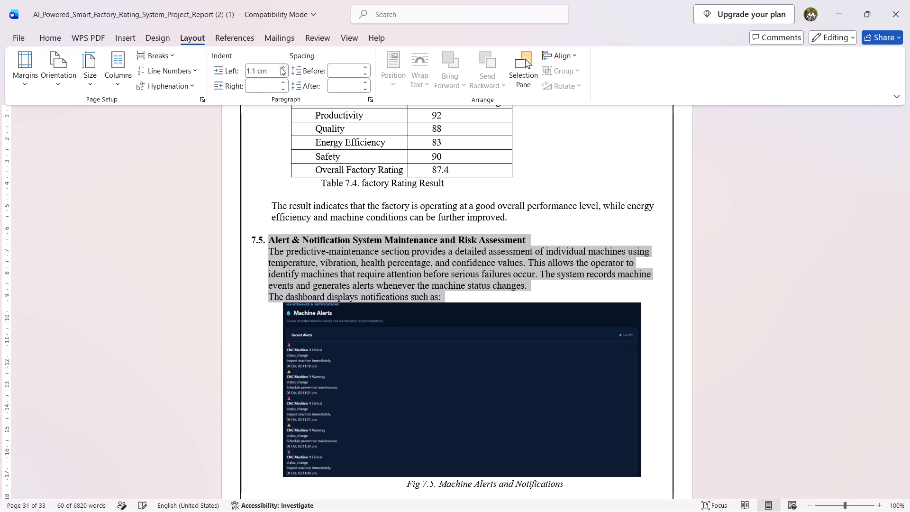
left_click(281, 67)
left_click(281, 67)
left_click(281, 67)
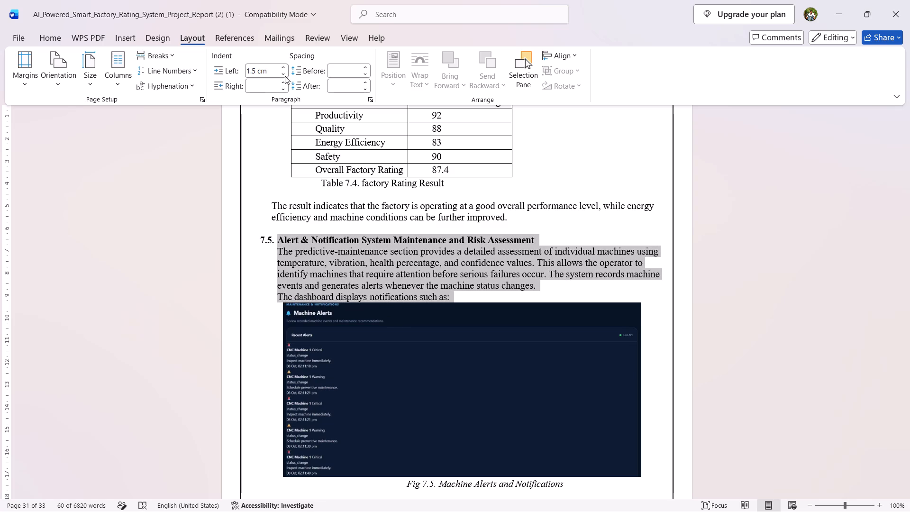
Set the right indent of the 7.5 heading, its paragraph and the dashboard notifications sentence to 1 cm.
triple_click(284, 82)
left_click(284, 82)
triple_click(284, 82)
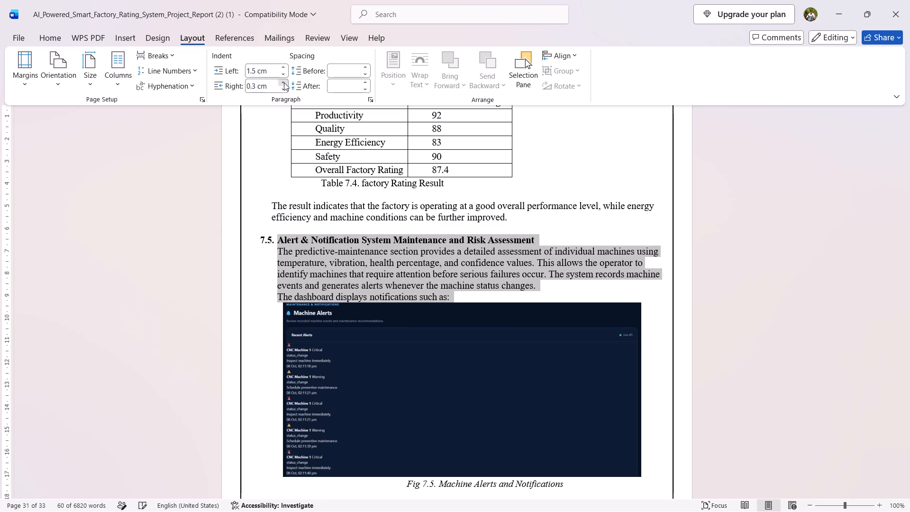
left_click(284, 82)
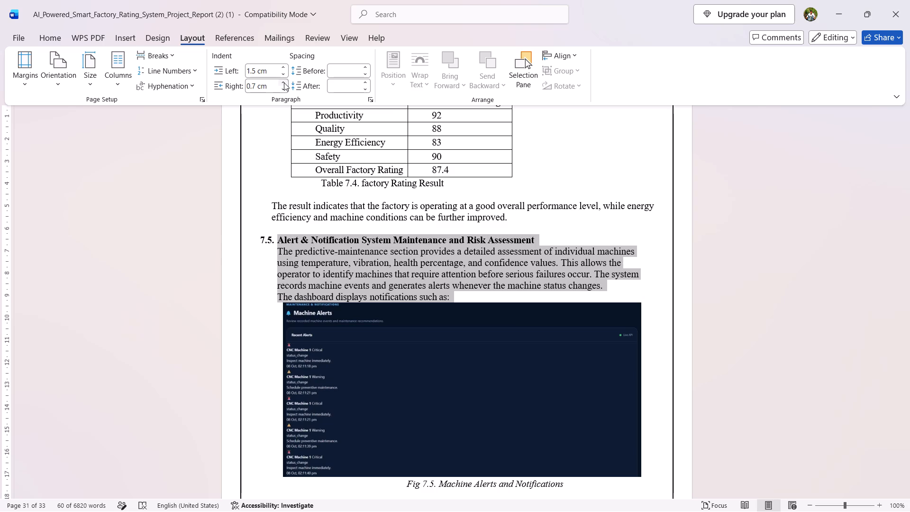
left_click(284, 82)
left_click(284, 82)
left_click(284, 82)
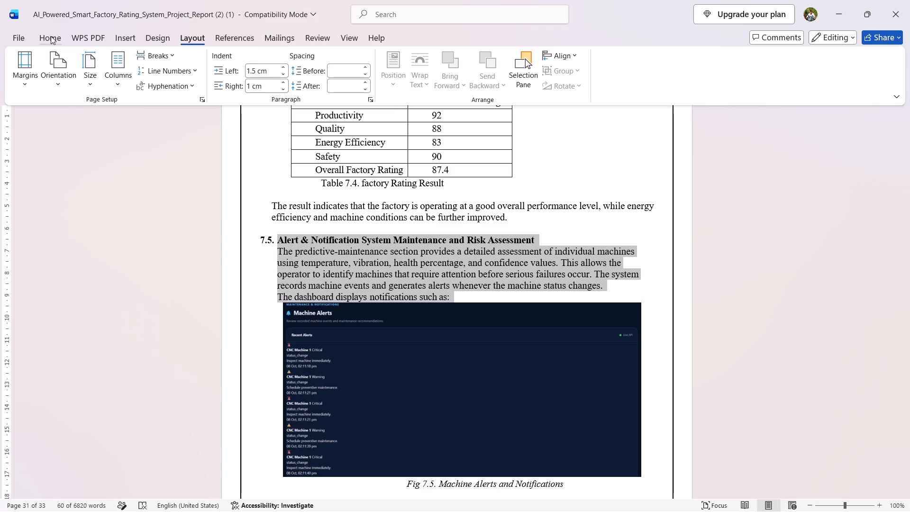
Justify the 7.5 heading, its paragraph and the dashboard notifications sentence.
left_click(51, 36)
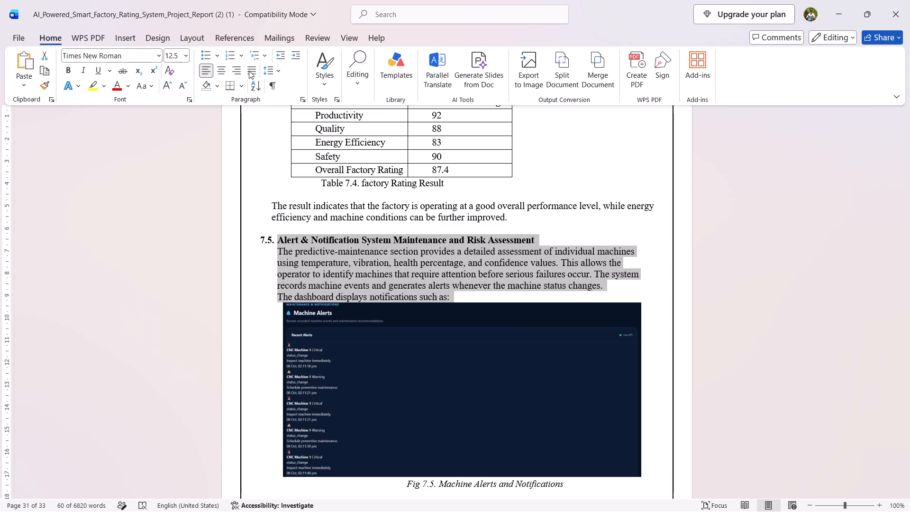
left_click(252, 72)
left_click(264, 171)
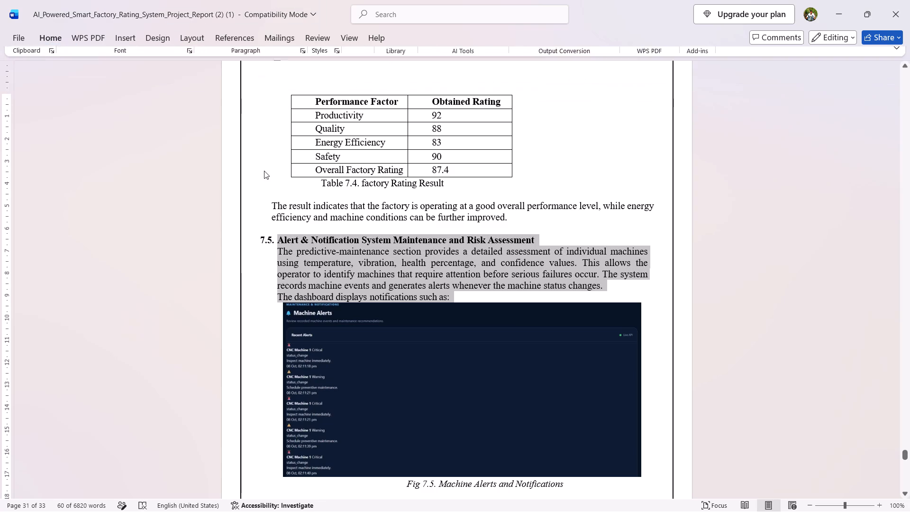
Set the left indent of the result paragraph below Table 7.4, including the blank lines around it, to 1.5 cm.
left_click_drag(272, 202, 363, 224)
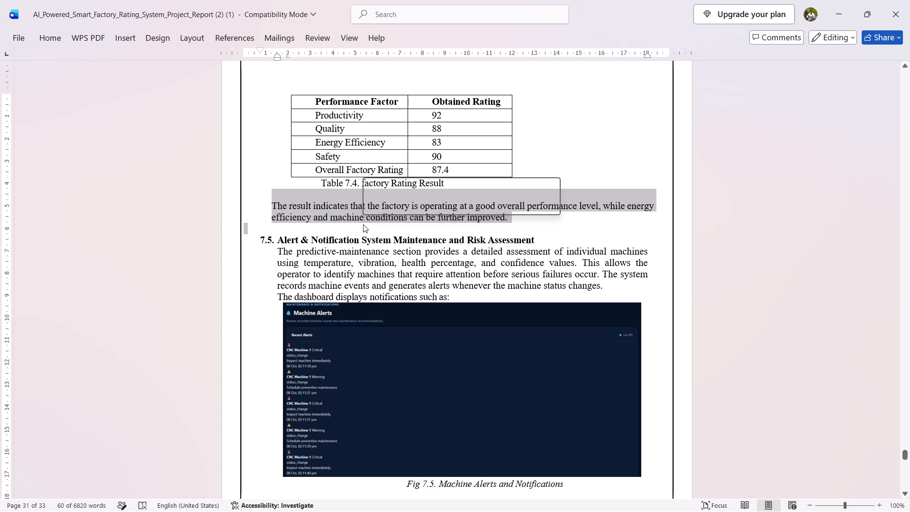
left_click(191, 38)
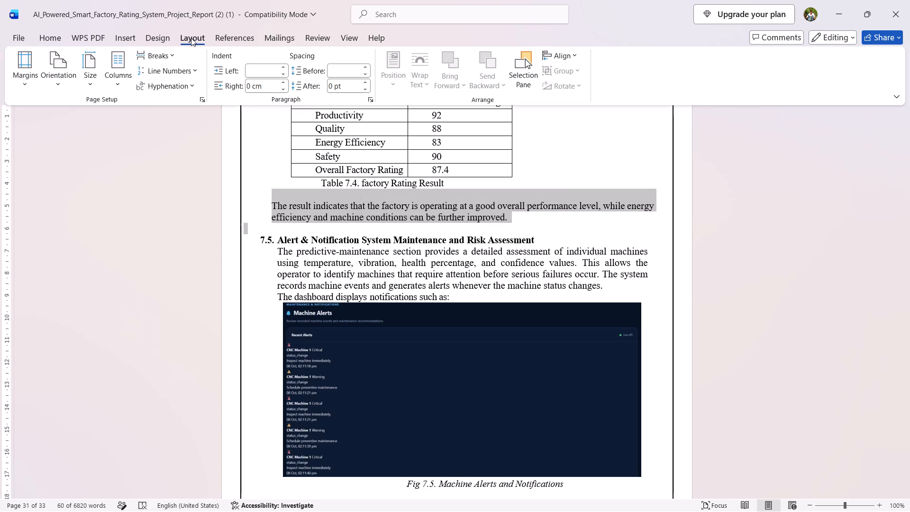
triple_click(284, 67)
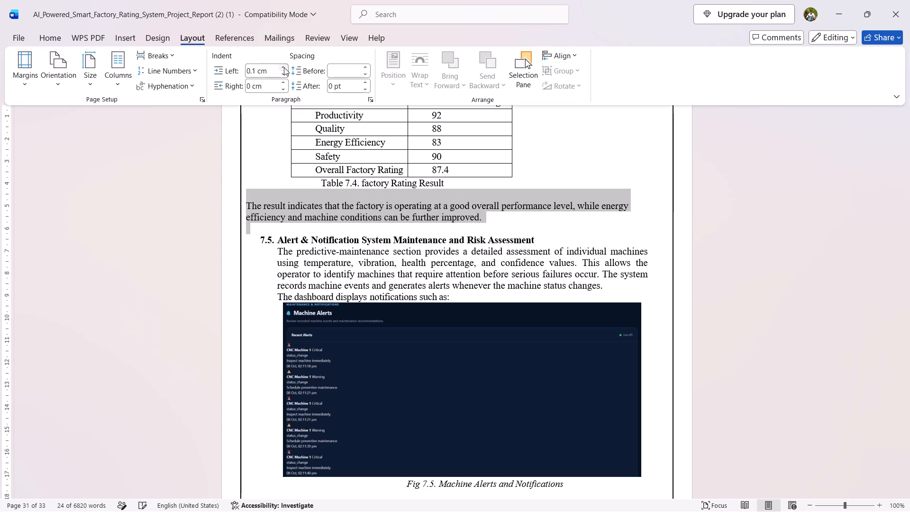
triple_click(284, 67)
triple_click(284, 67)
triple_click(284, 67)
double_click(284, 67)
left_click(284, 67)
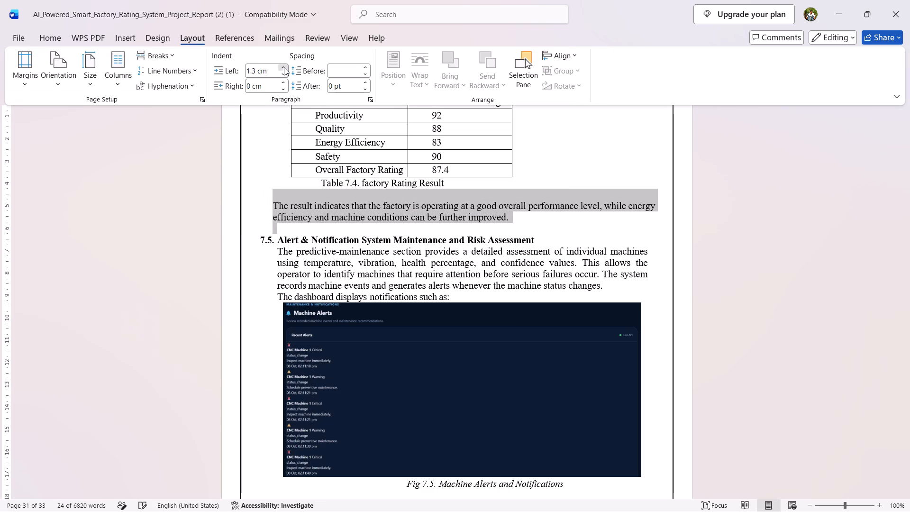
left_click(284, 67)
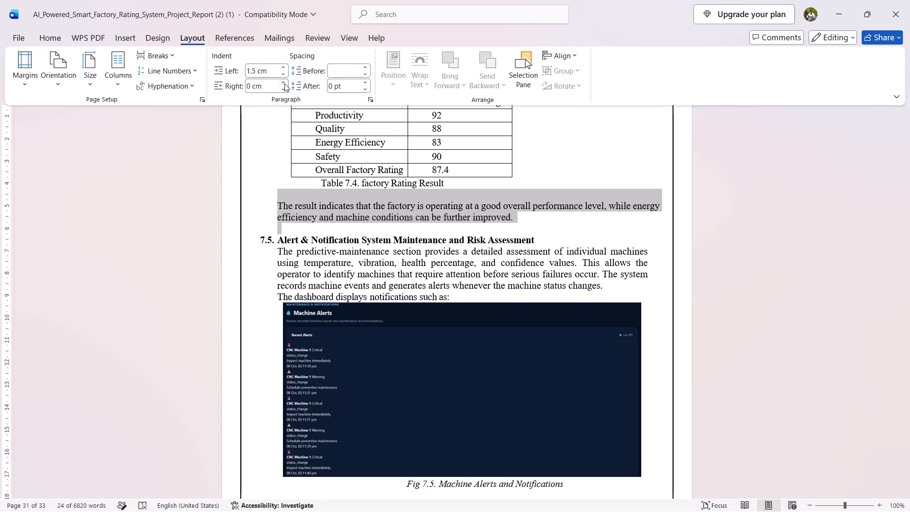
Set the right indent of the result paragraph below Table 7.4 to 1 cm.
triple_click(284, 83)
triple_click(284, 83)
triple_click(284, 83)
left_click(284, 83)
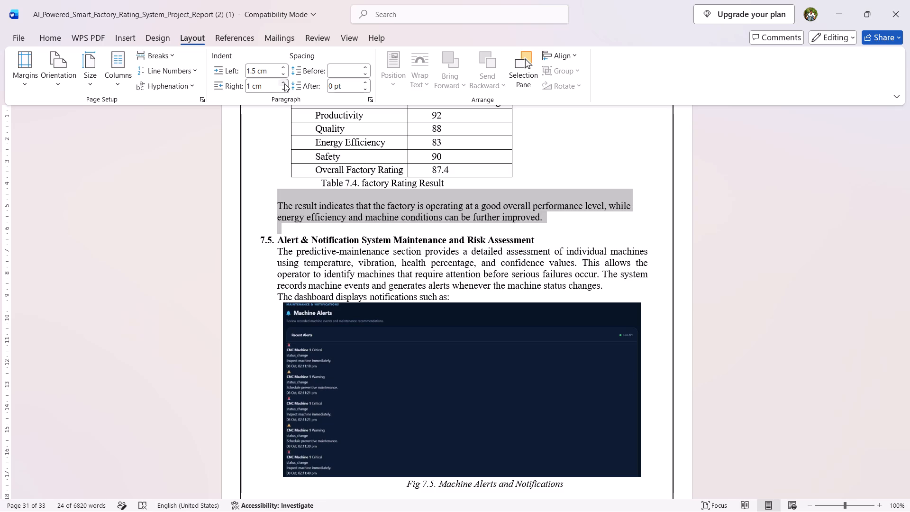
left_click(267, 145)
Set the left indent of the 7.6 Overall Output heading and its paragraph to 1.5 cm.
scroll(267, 145, "down", 2)
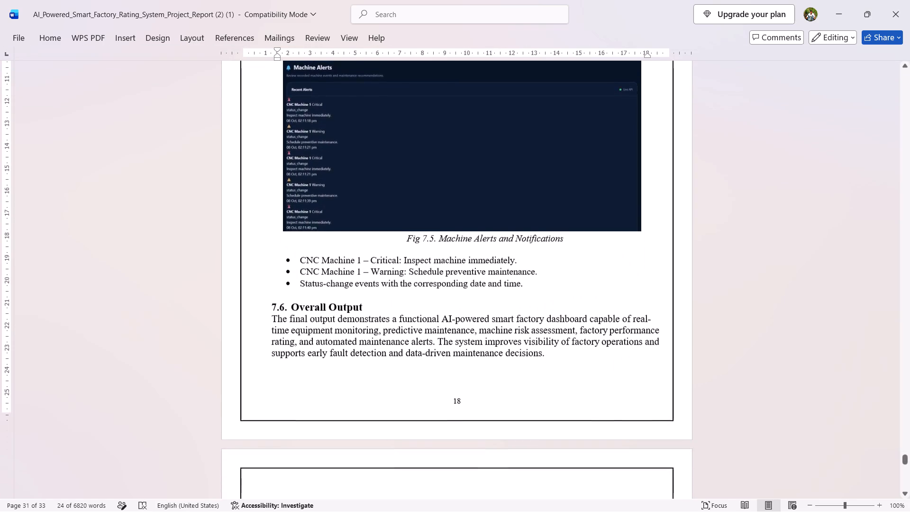
scroll(267, 145, "down", 2)
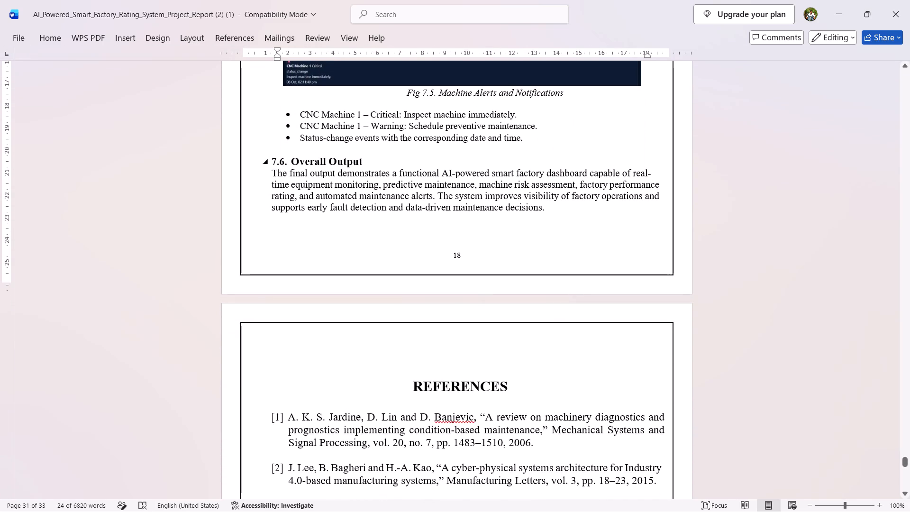
left_click_drag(292, 159, 482, 199)
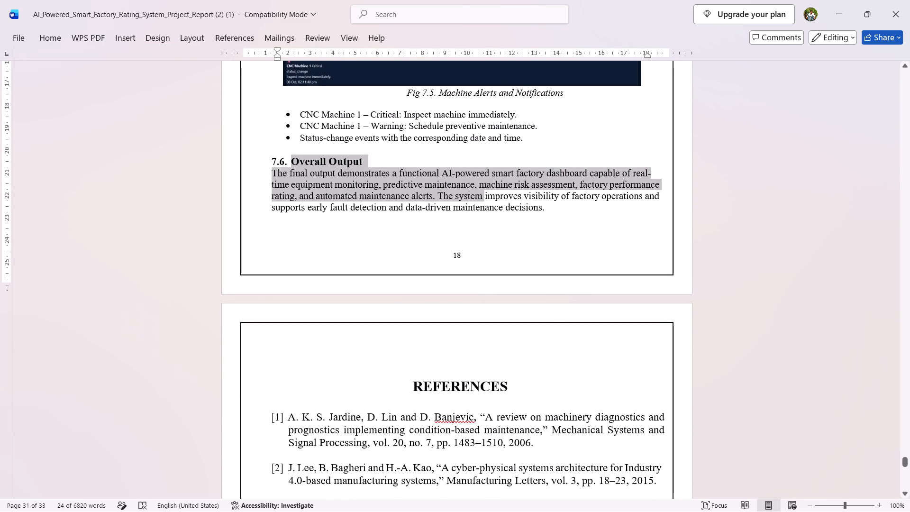
left_click_drag(482, 199, 585, 204)
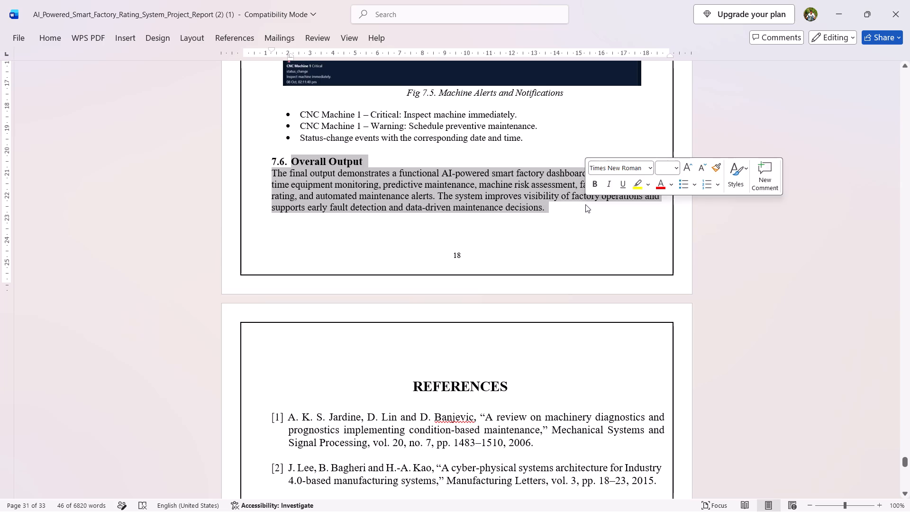
left_click(194, 38)
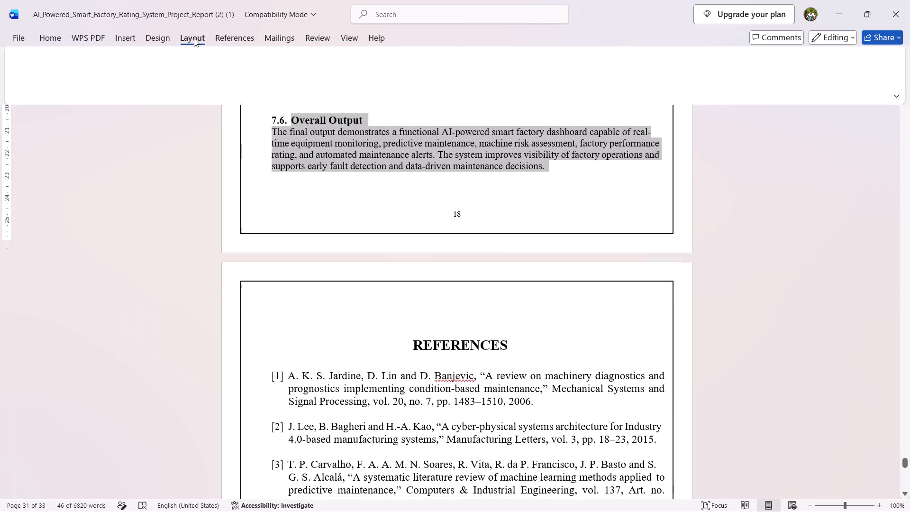
triple_click(282, 65)
triple_click(282, 65)
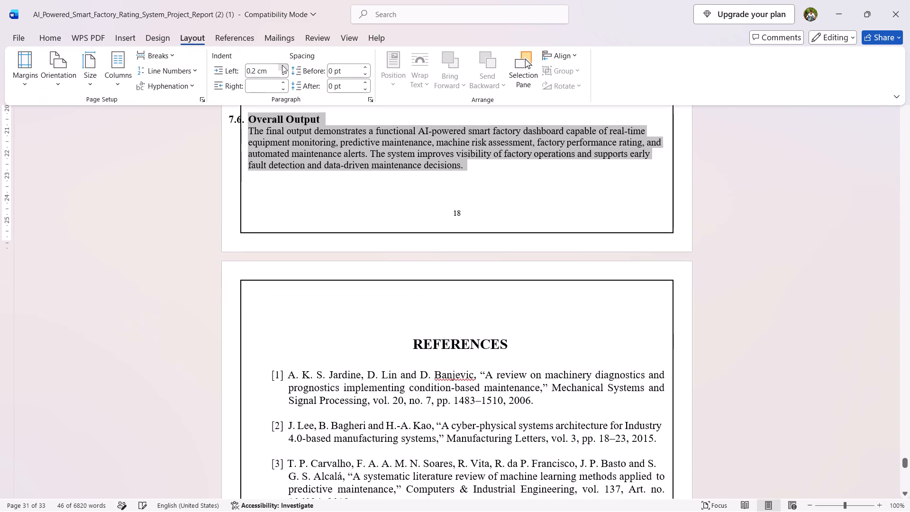
triple_click(282, 65)
triple_click(282, 65)
triple_click(282, 65)
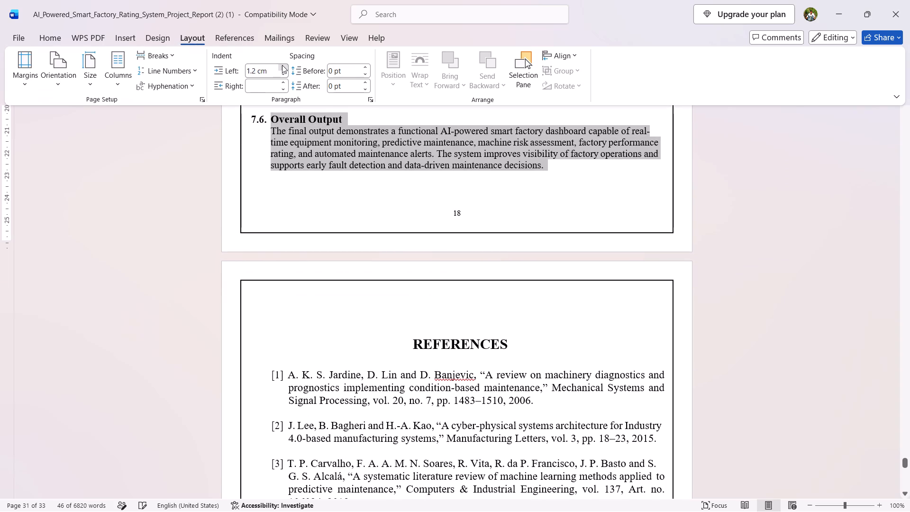
left_click(282, 65)
Set the right indent of the 7.6 Overall Output heading and its paragraph to 1 cm.
triple_click(283, 79)
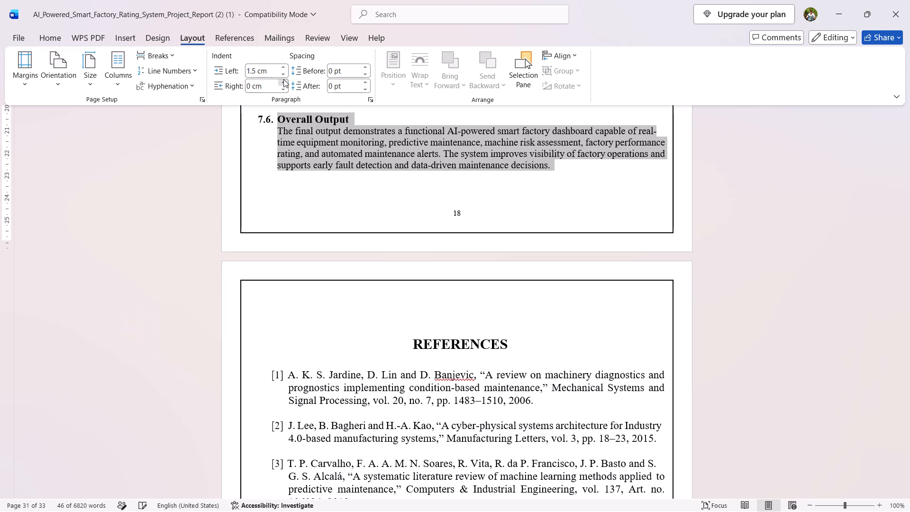
triple_click(283, 79)
triple_click(283, 79)
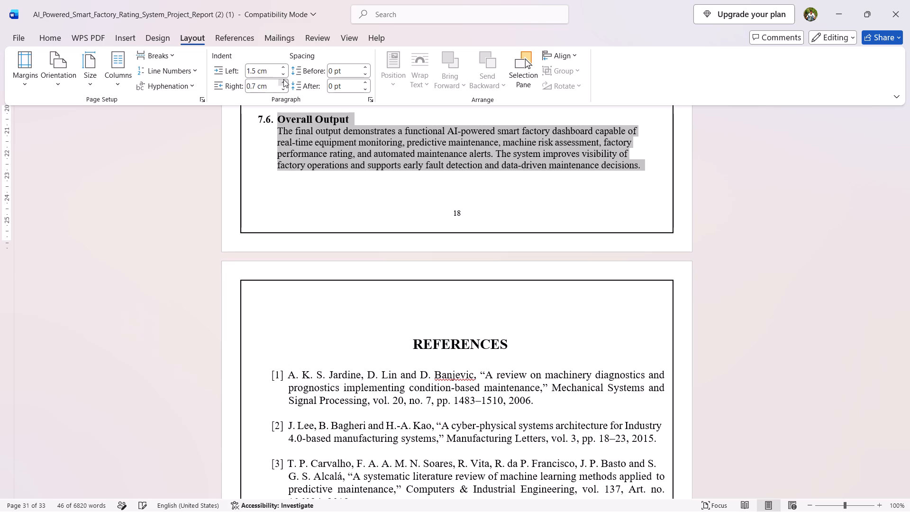
left_click(283, 79)
left_click(283, 79)
Justify the 7.6 Overall Output heading and its paragraph.
left_click(58, 44)
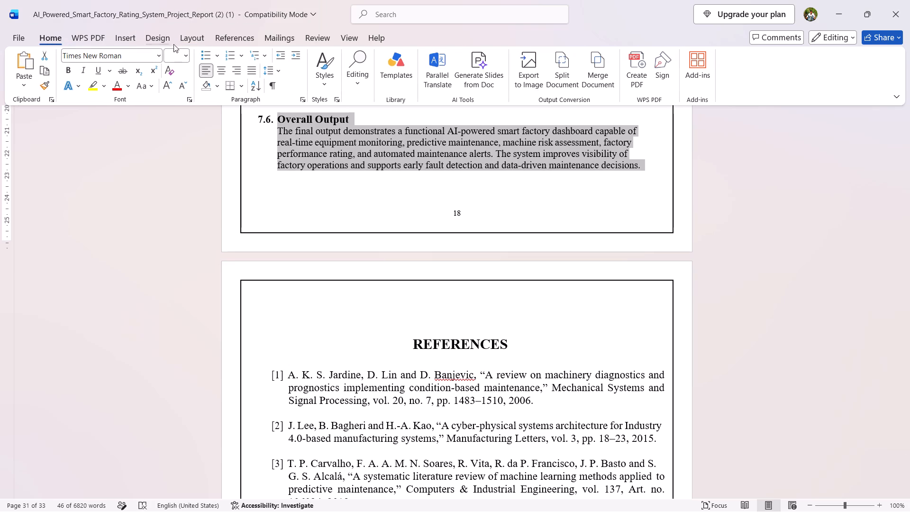
left_click(253, 70)
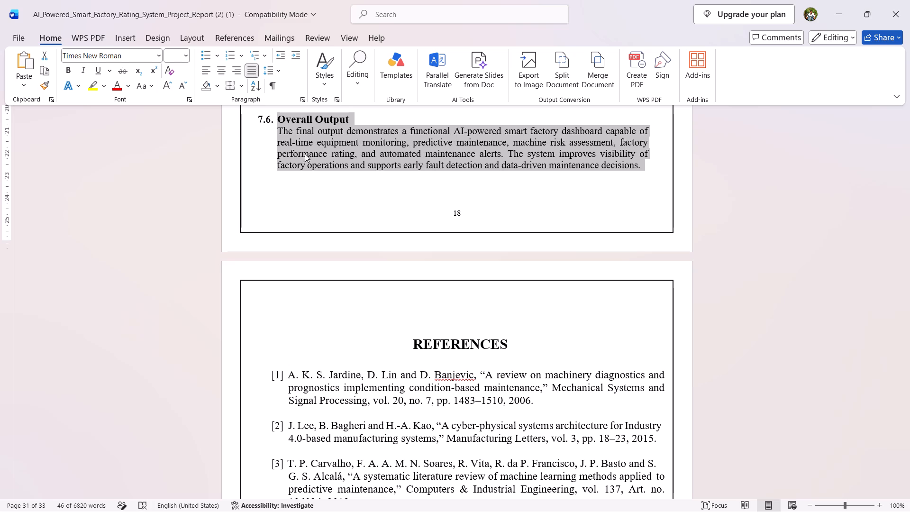
Review the layout of the references and closing page, and of the Chapter 7 pages back to the chapter title.
scroll(310, 182, "down", 8)
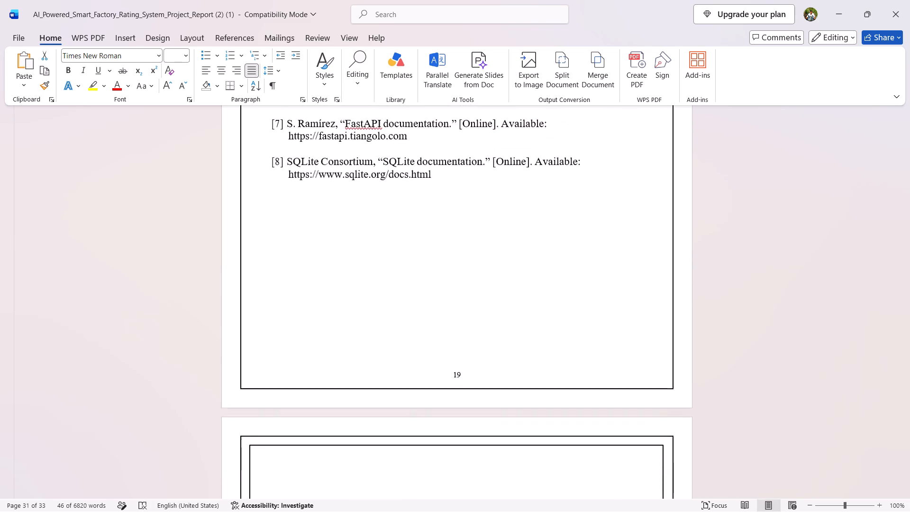
scroll(310, 182, "down", 7)
scroll(310, 182, "up", 3)
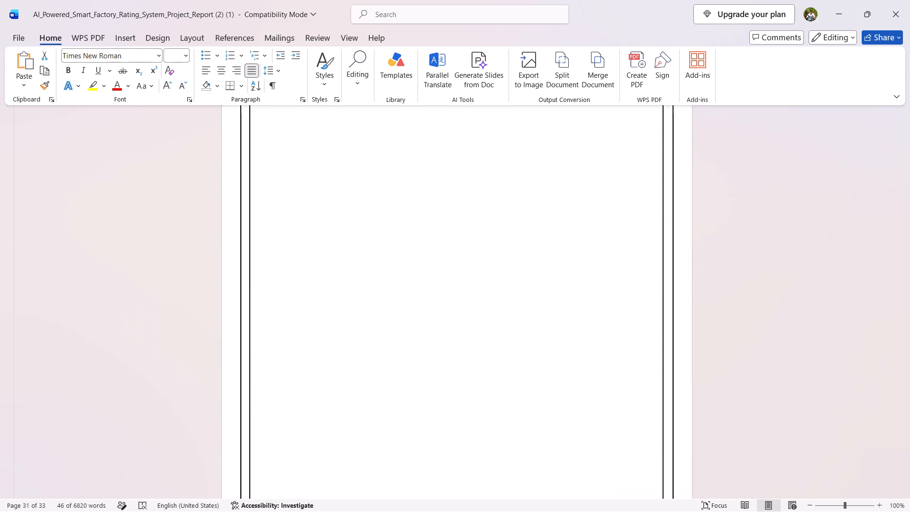
scroll(310, 182, "up", 10)
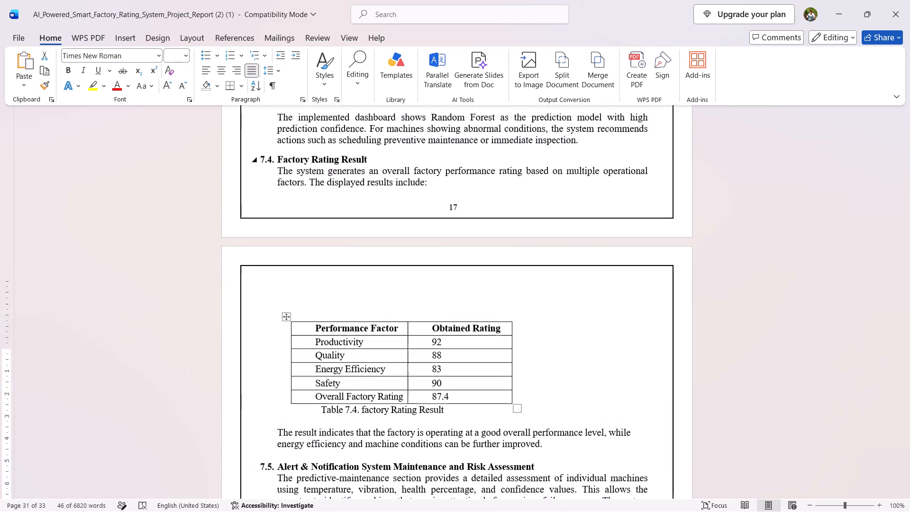
scroll(310, 182, "up", 5)
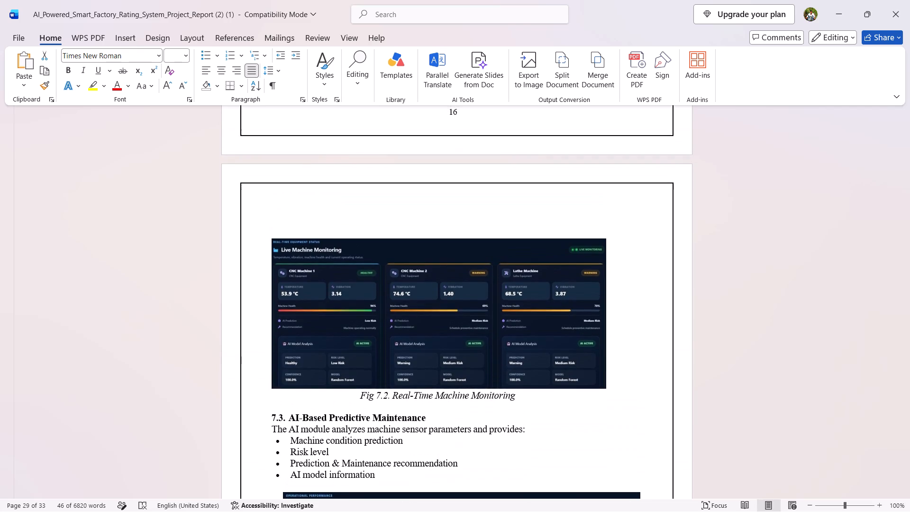
scroll(310, 182, "up", 5)
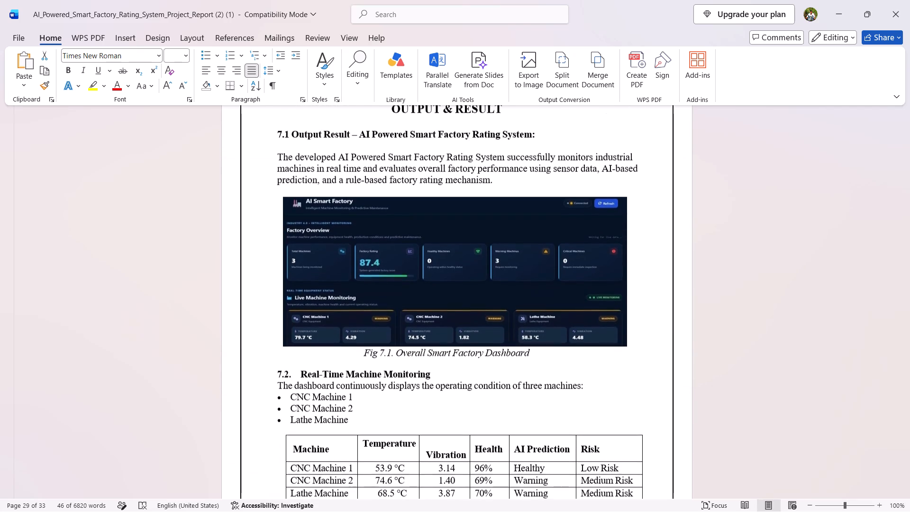
scroll(310, 182, "up", 2)
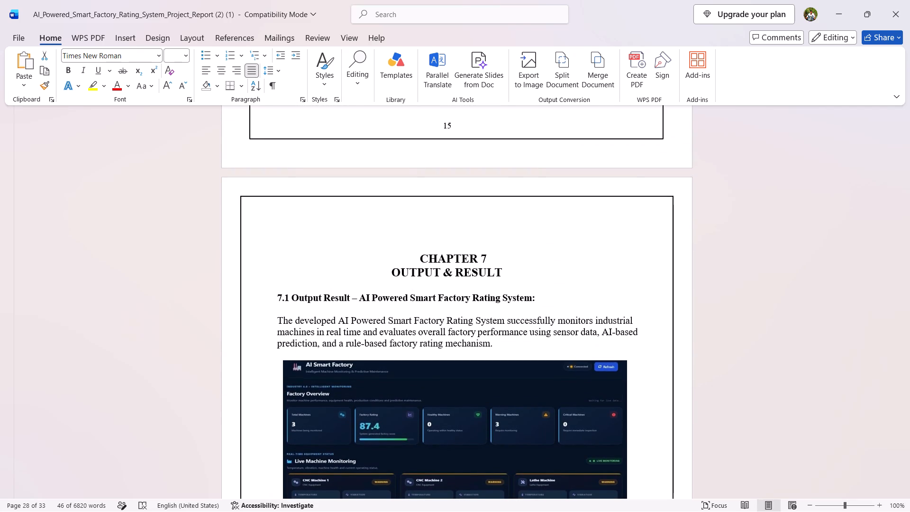
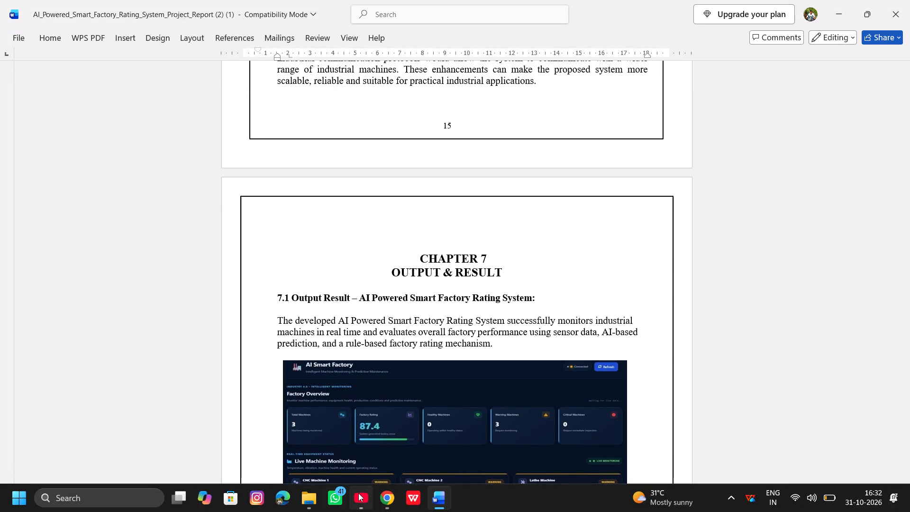
Switch to YouTube and skip the advertisement playing before the Emitemitemito video song.
left_click(361, 494)
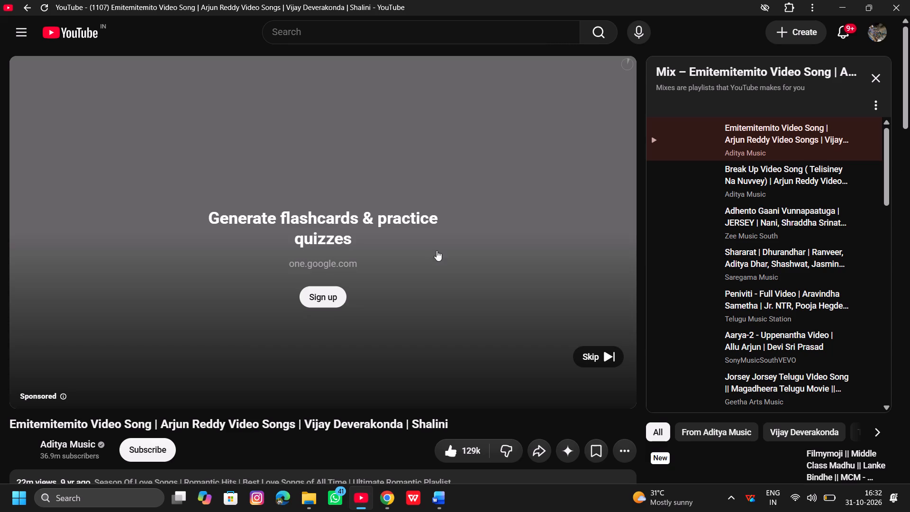
left_click(600, 361)
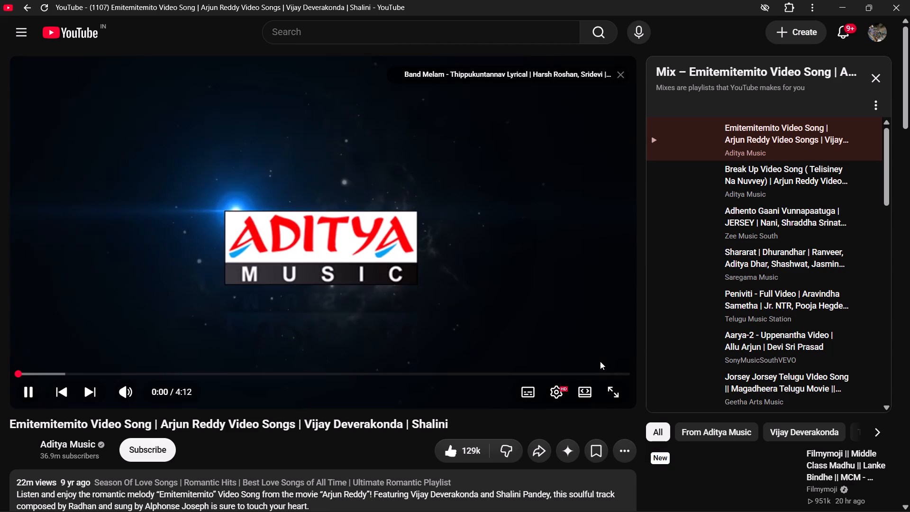